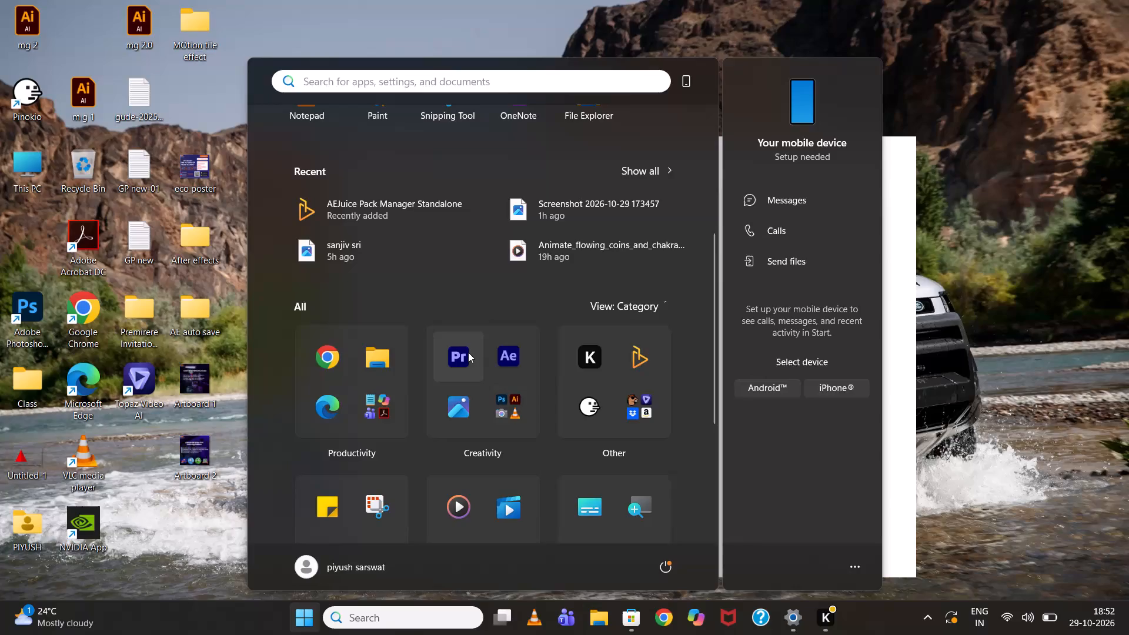
Launch Adobe Premiere Pro from the Creativity app category.
click(468, 352)
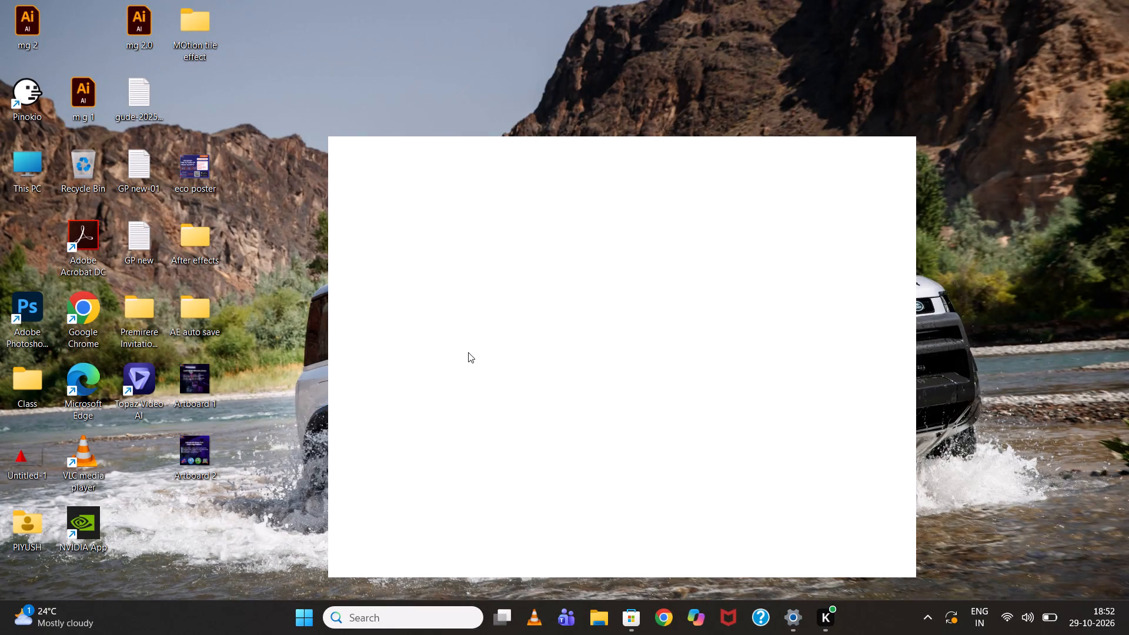
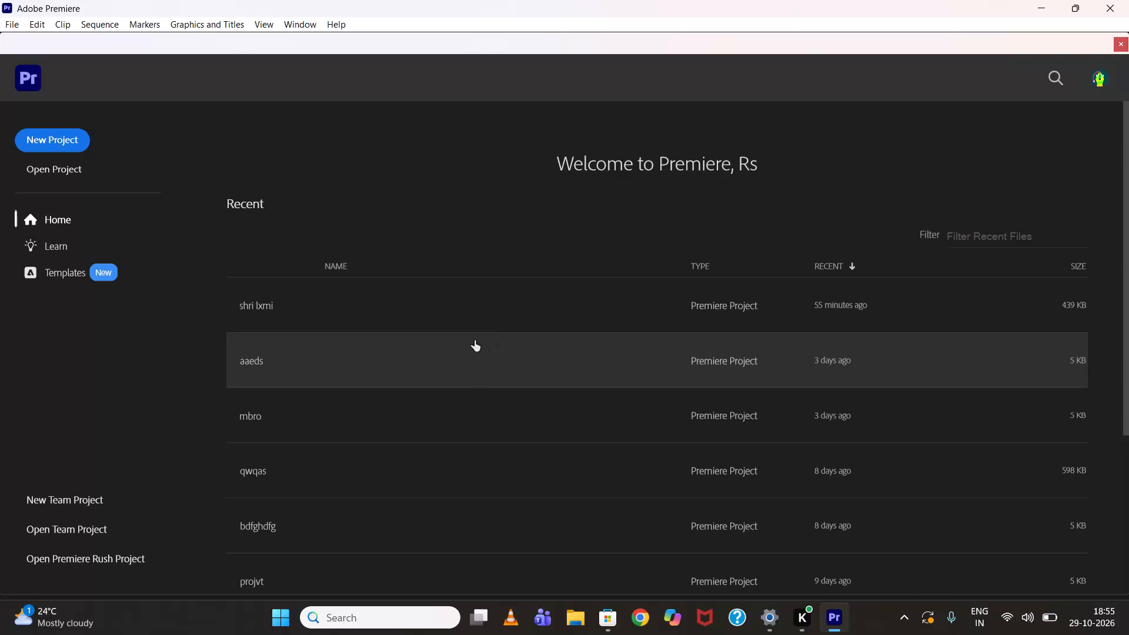
Open the recent project "shri lxmi".
click(483, 292)
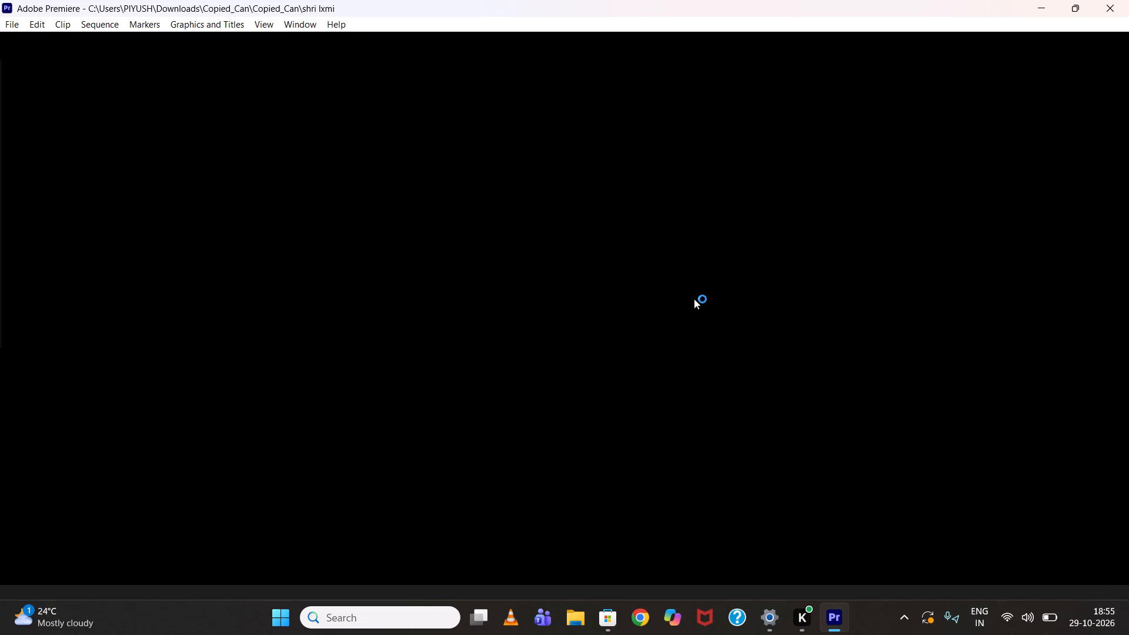
Scrub backwards through the ANAK DHARA sequence from near its end to preview the lyric titles and backgrounds.
scroll(760, 403, down, 7)
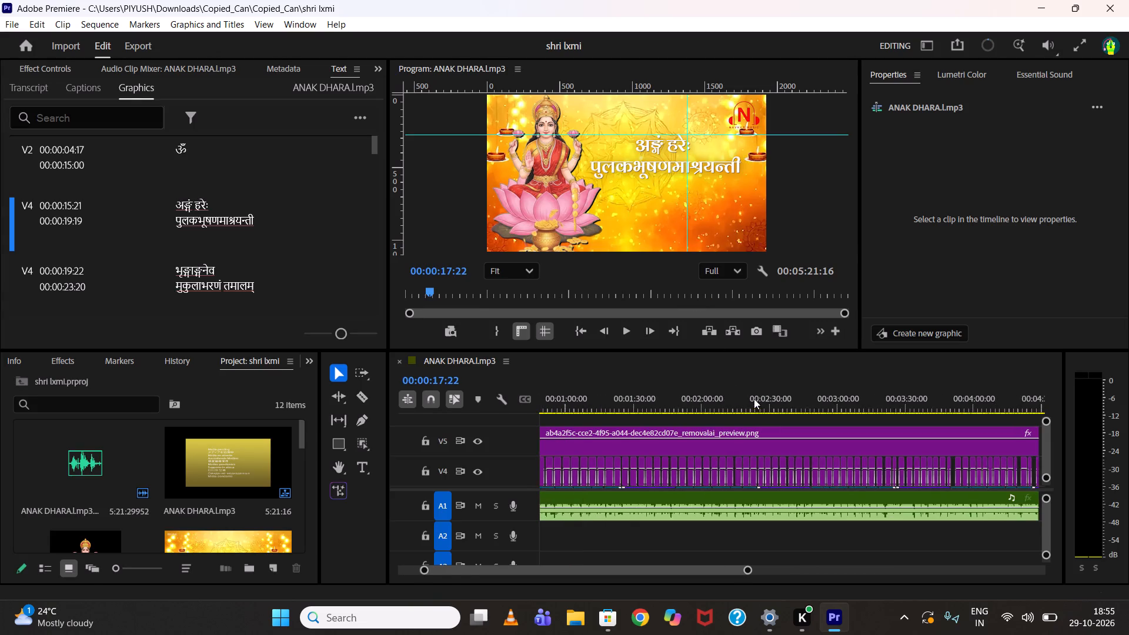
scroll(754, 399, down, 9)
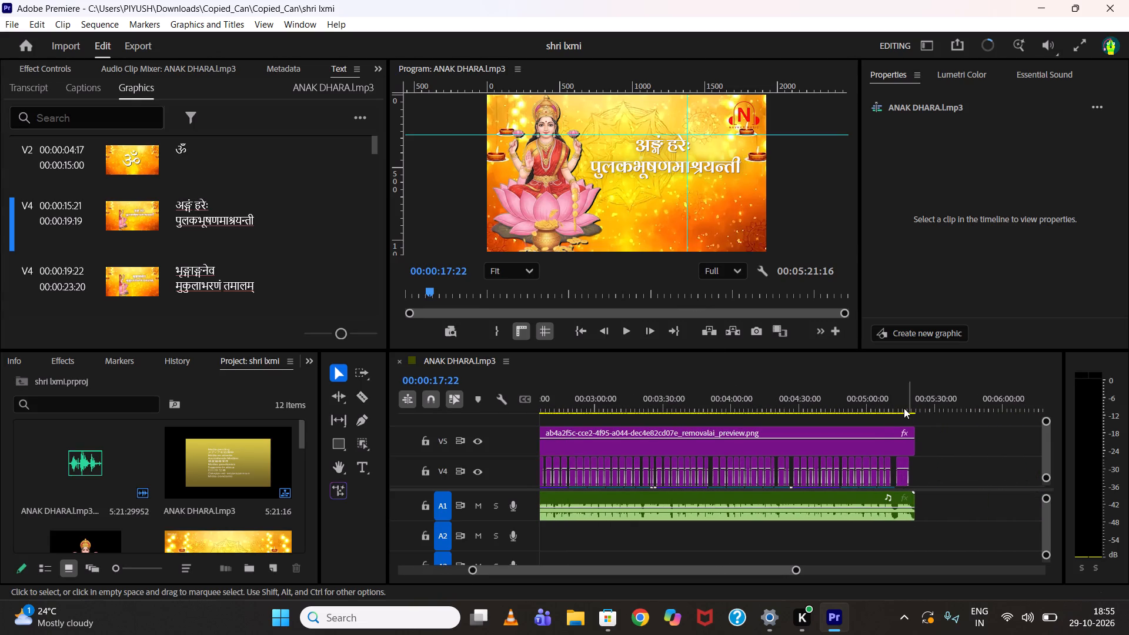
drag(886, 400, 473, 405)
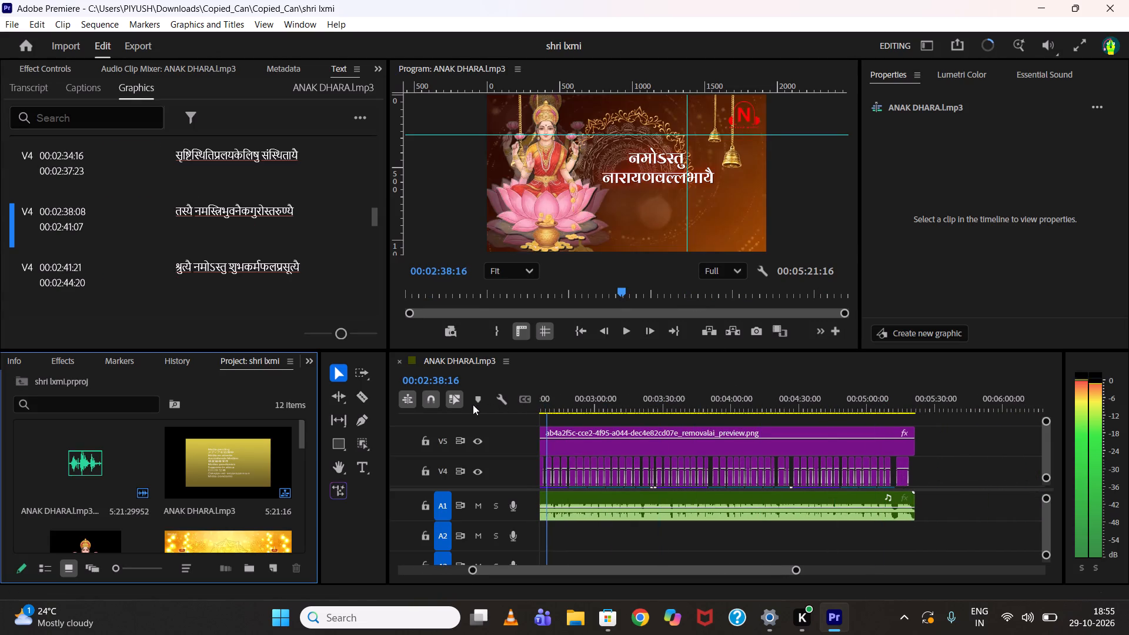
Scrub the ANAK DHARA sequence back to its start and preview the opening logo and Om title across the video tracks.
drag(473, 405, 403, 405)
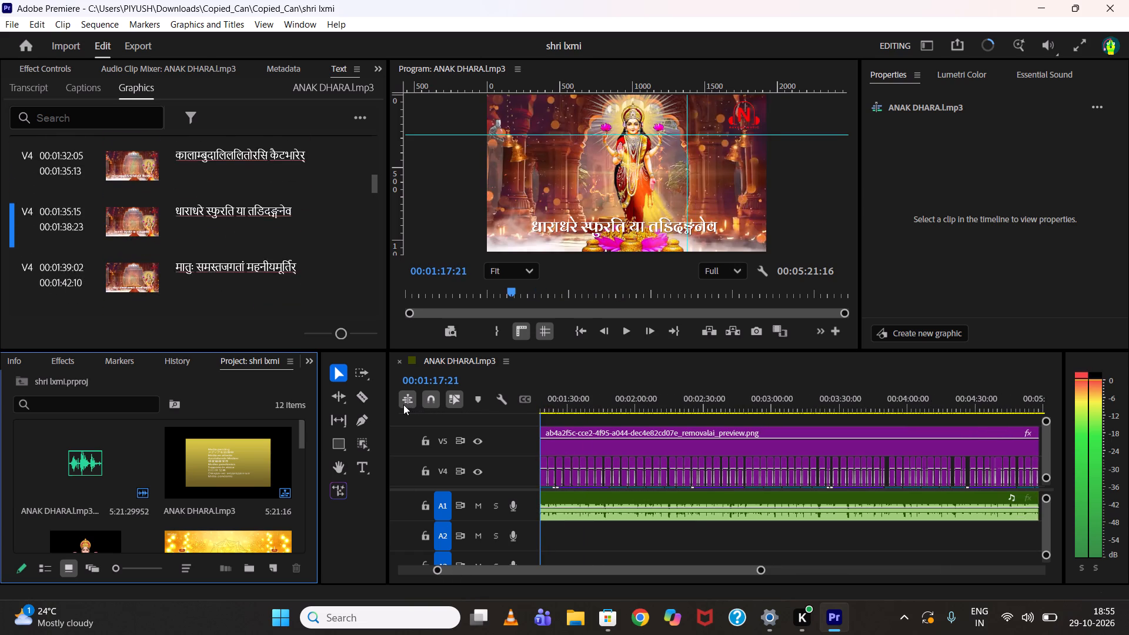
drag(403, 405, 241, 413)
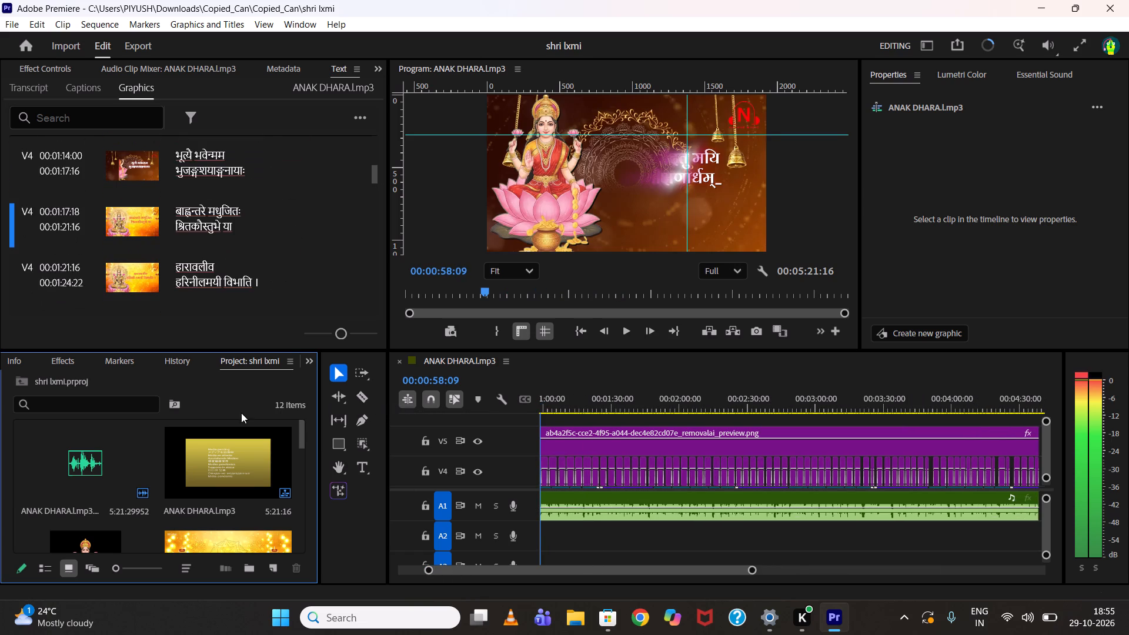
drag(241, 413, 0, 454)
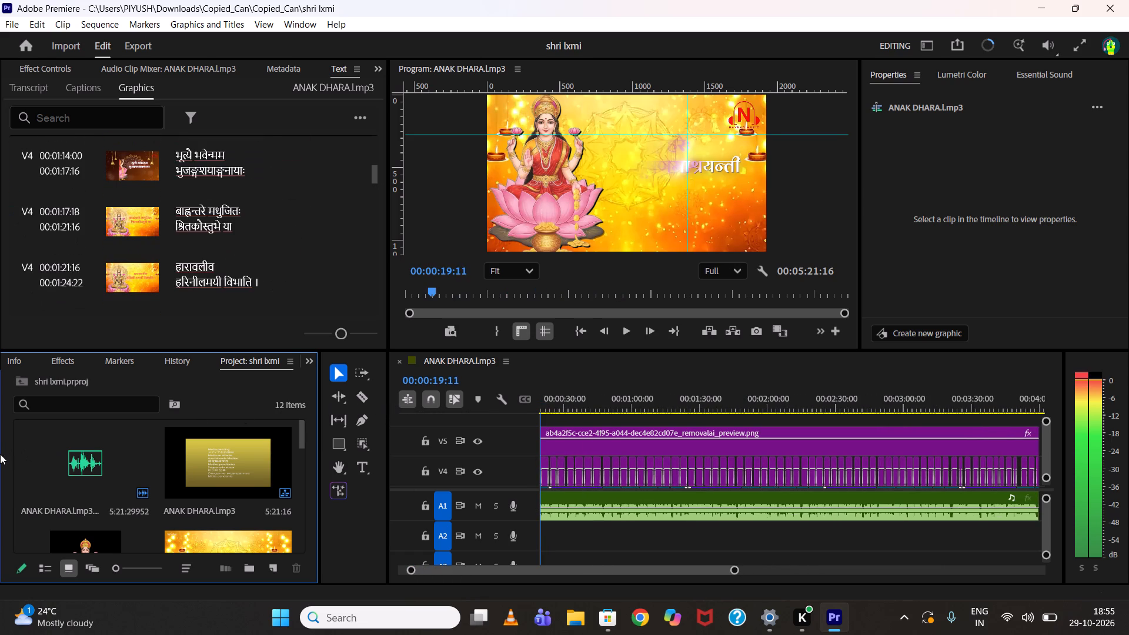
drag(0, 454, 0, 454)
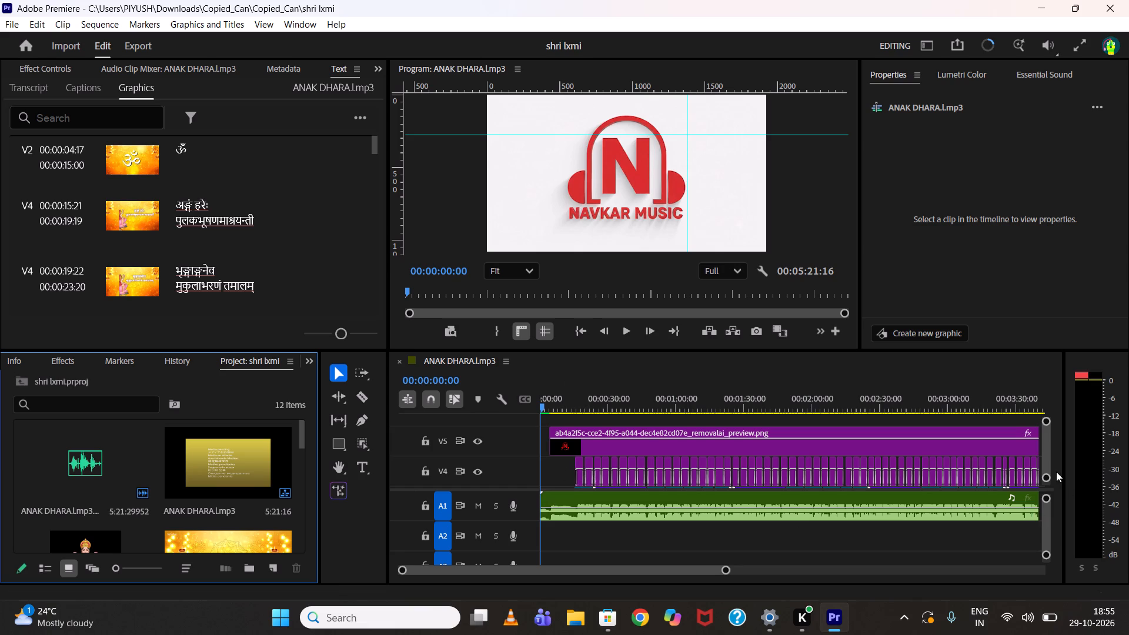
drag(1047, 468, 1047, 476)
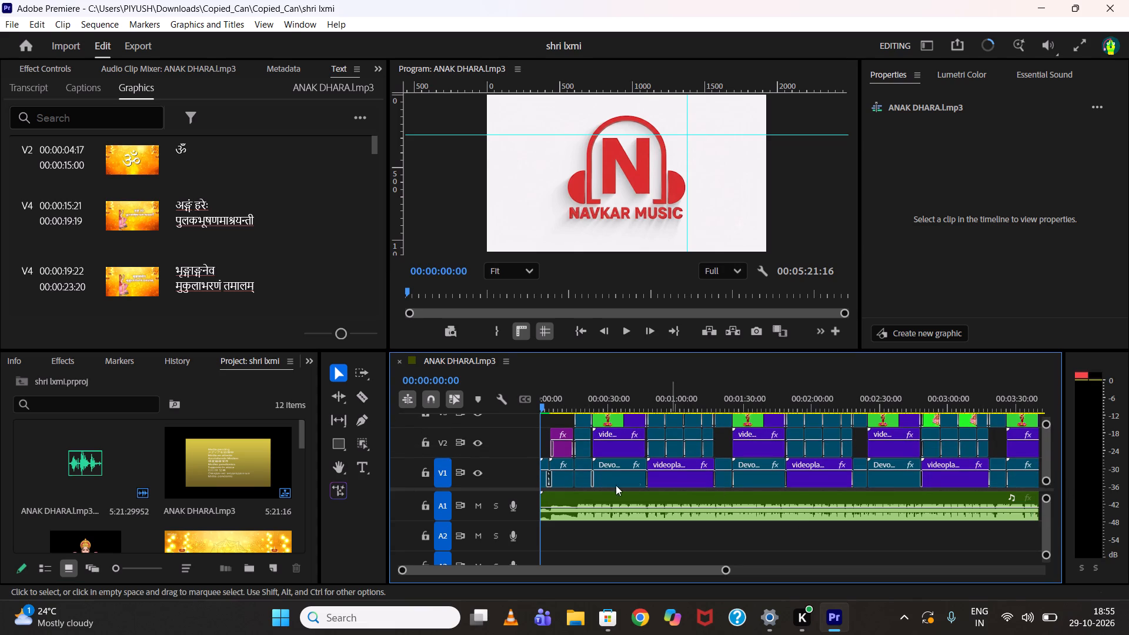
alt+scroll(590, 480, up, 7)
scroll(590, 480, up, 7)
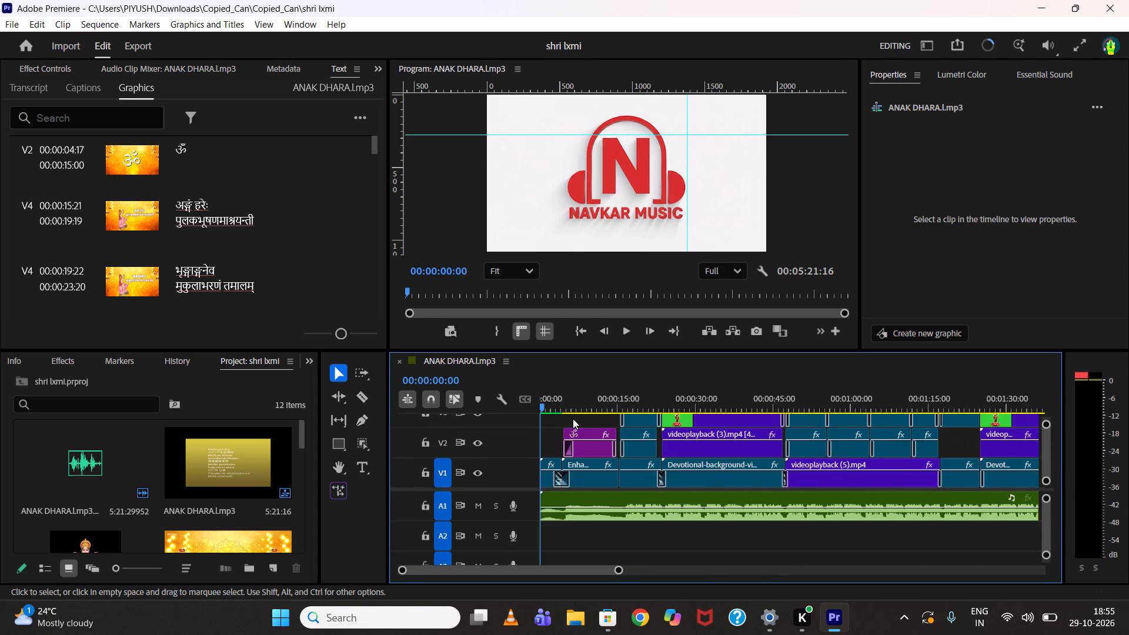
drag(550, 402, 560, 402)
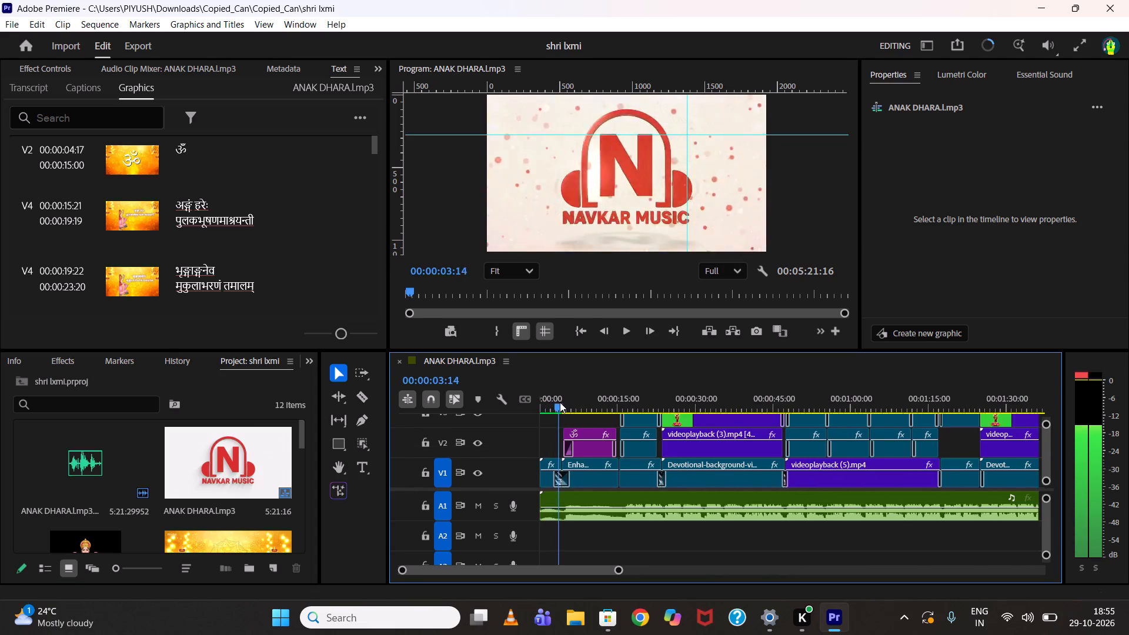
drag(560, 402, 579, 402)
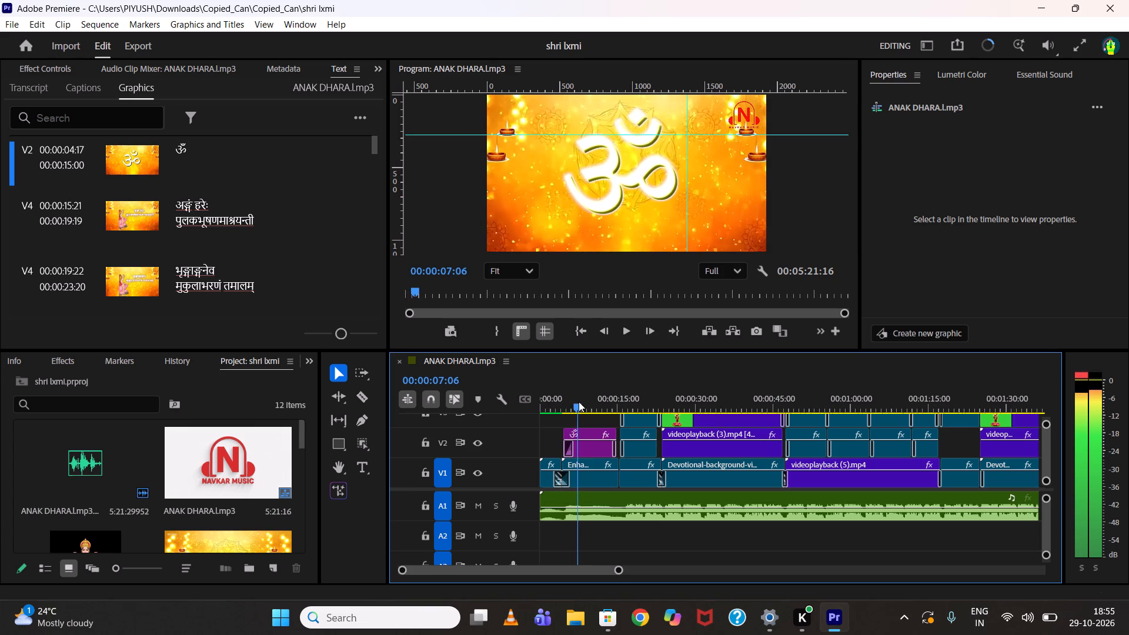
drag(579, 402, 502, 403)
Delete the Navkar Music logo intro clip at the start of track V1.
click(548, 479)
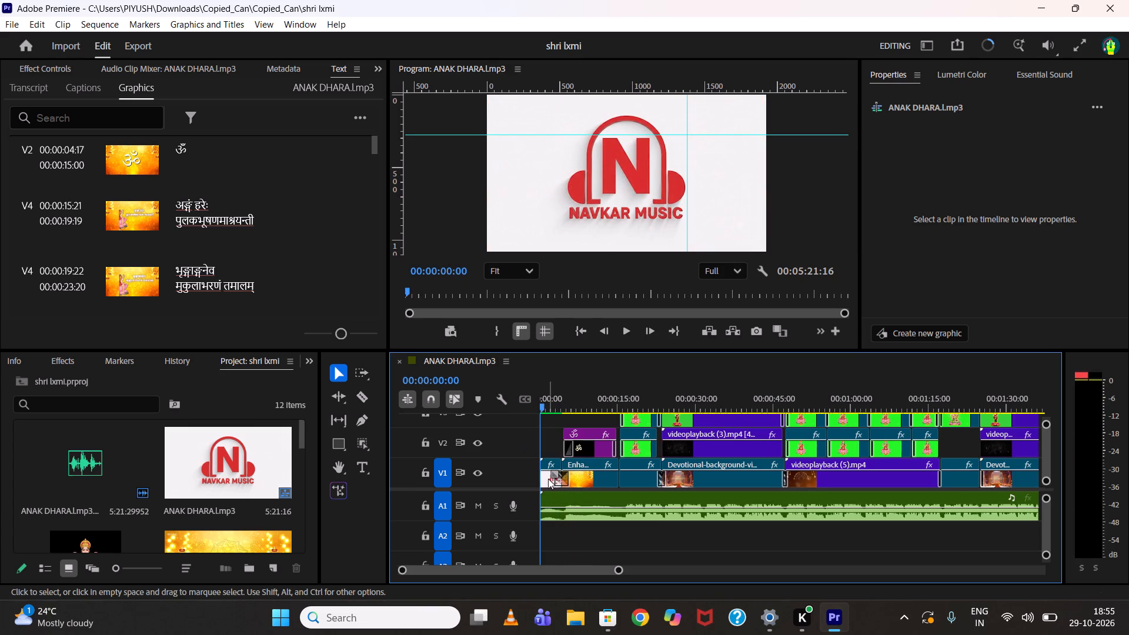
key(Delete)
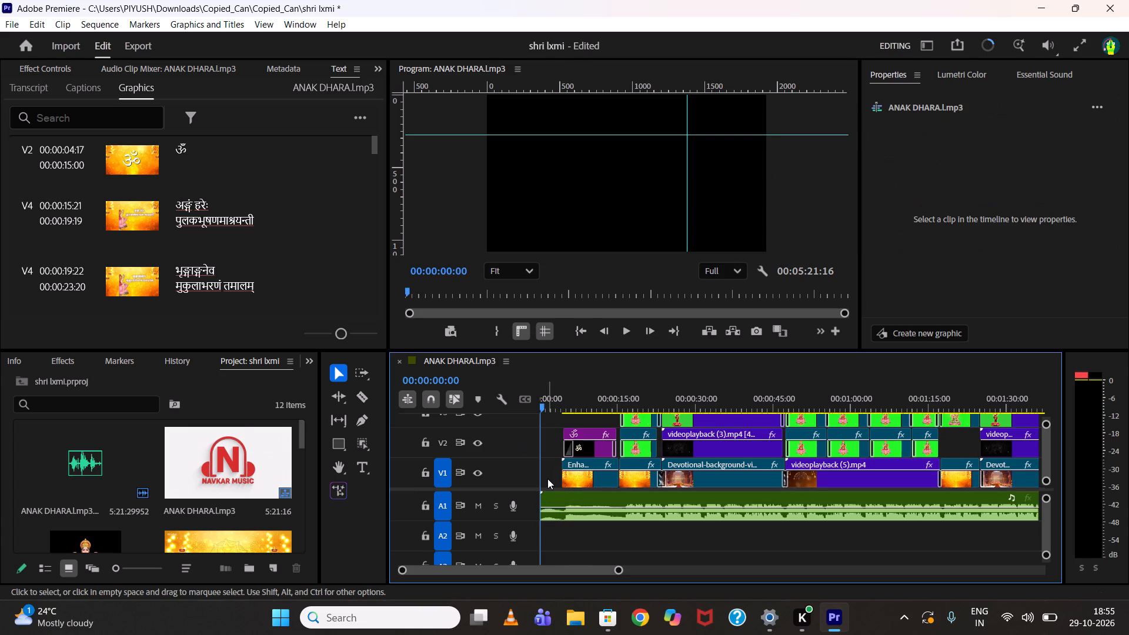
Look through the media items in the shri lxmi project bin.
drag(300, 439, 302, 459)
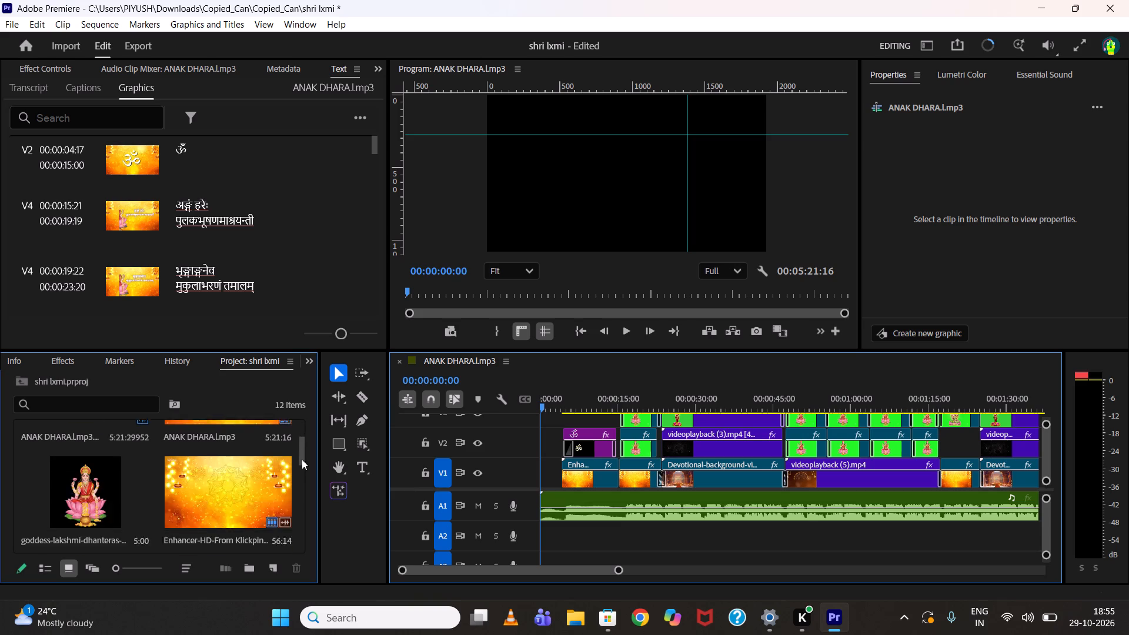
drag(302, 459, 295, 527)
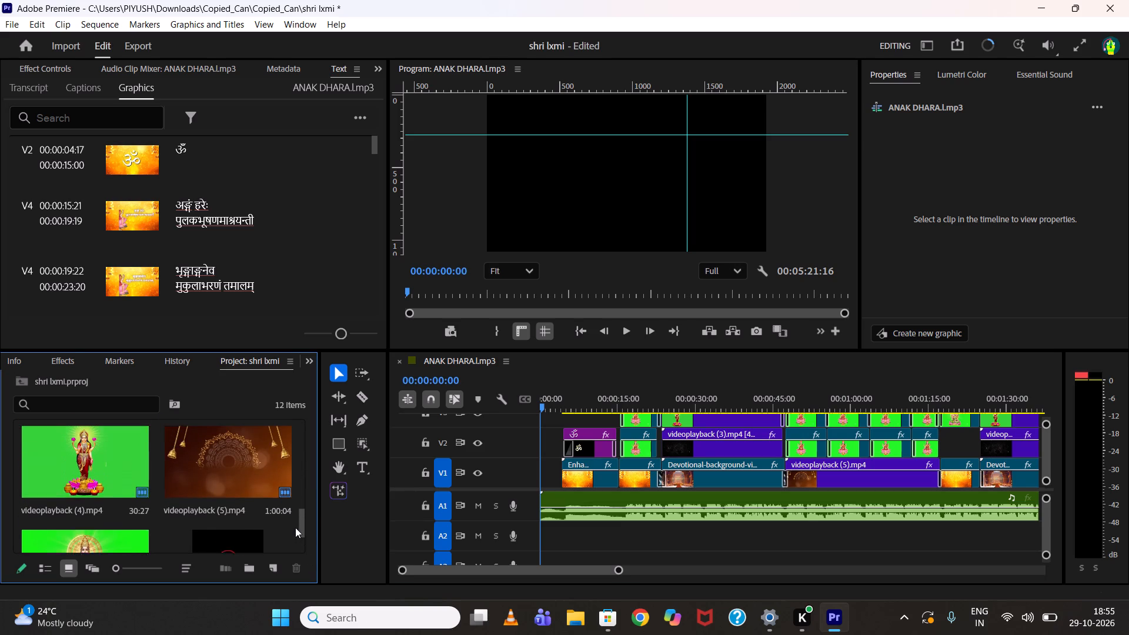
drag(295, 527, 289, 502)
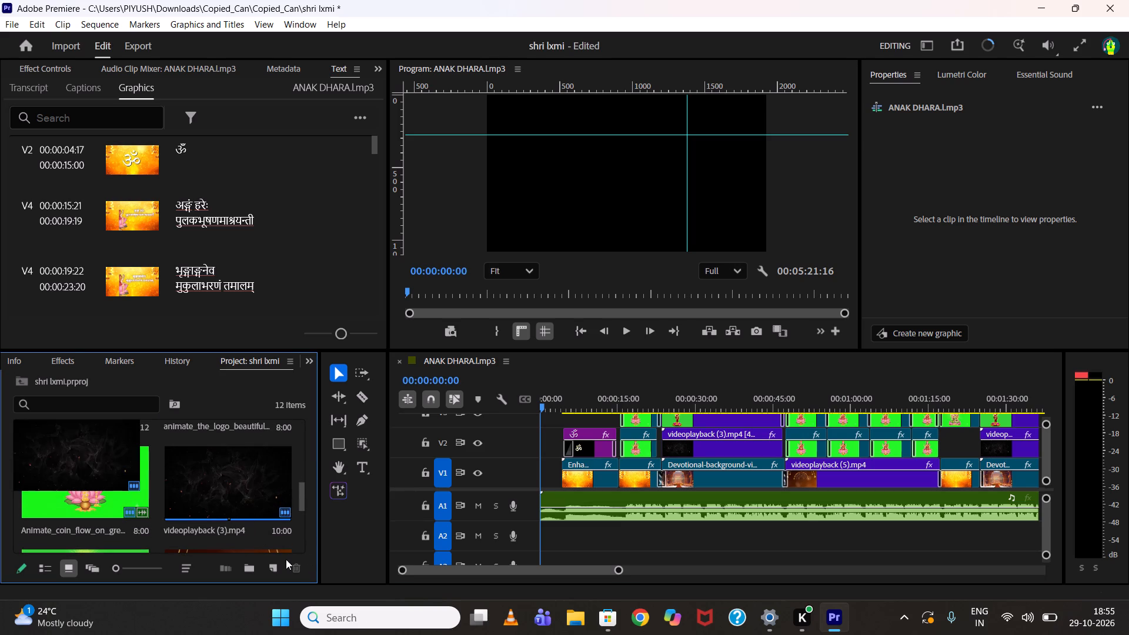
drag(301, 496, 306, 561)
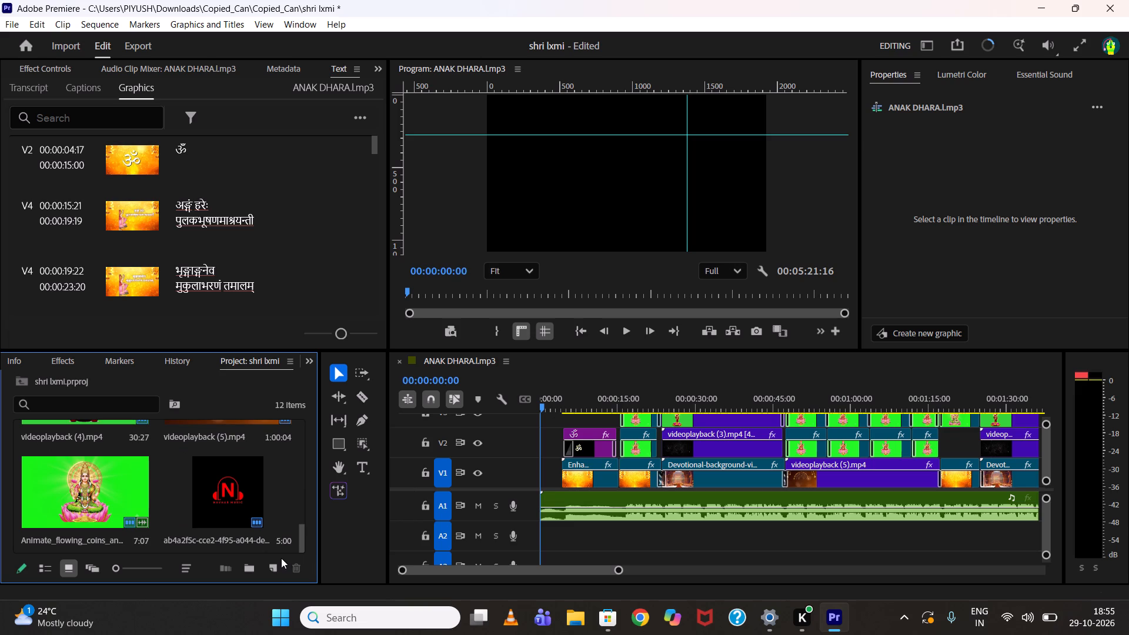
Browse the Downloads folder for media to import, and close the import window without choosing a file.
key(ctrl+i)
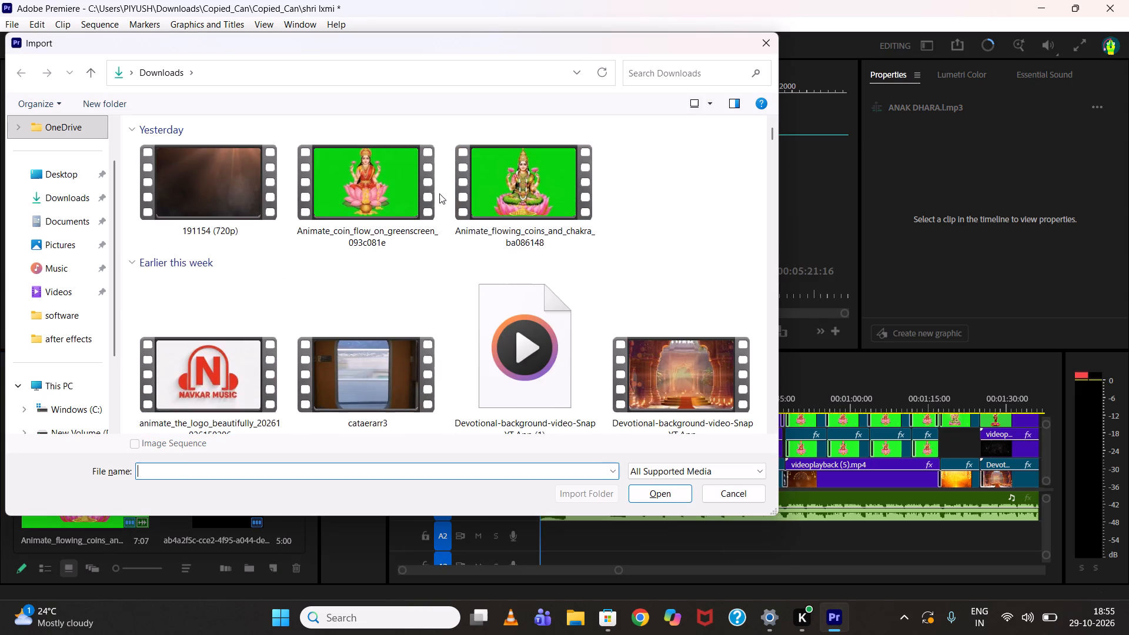
scroll(423, 239, up, 2)
scroll(452, 249, down, 2)
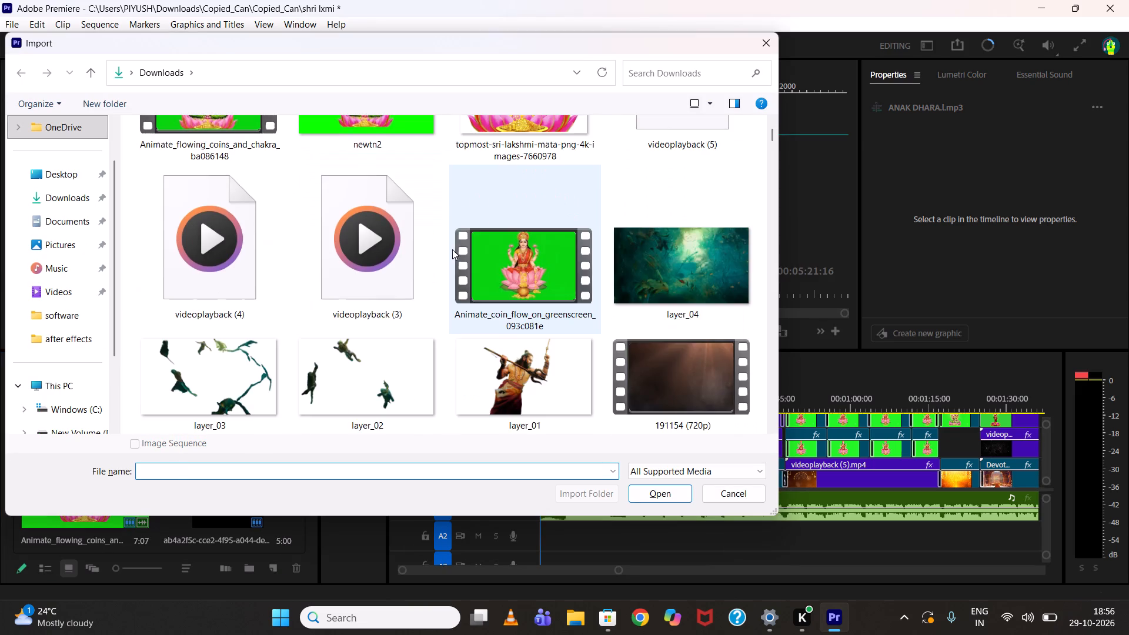
scroll(452, 249, down, 3)
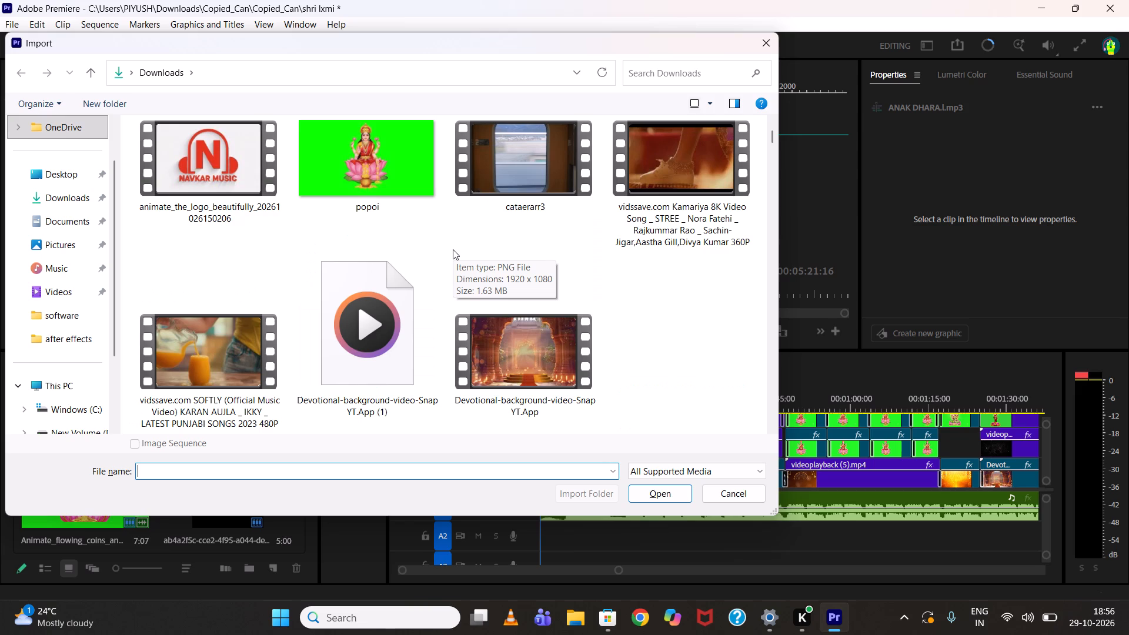
scroll(453, 249, down, 5)
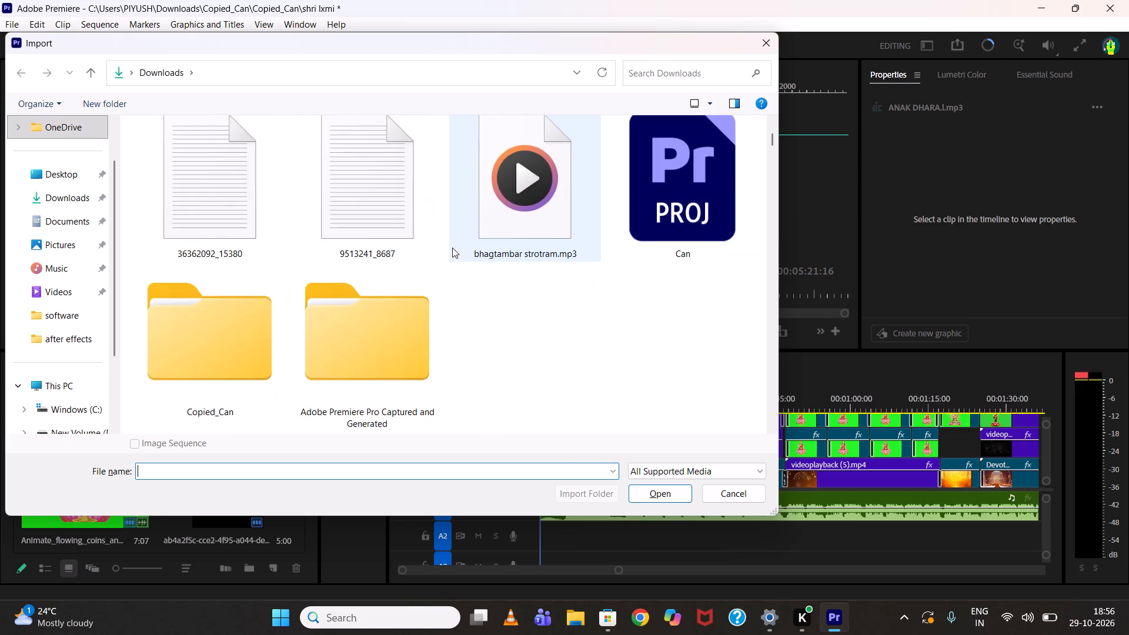
scroll(452, 248, down, 6)
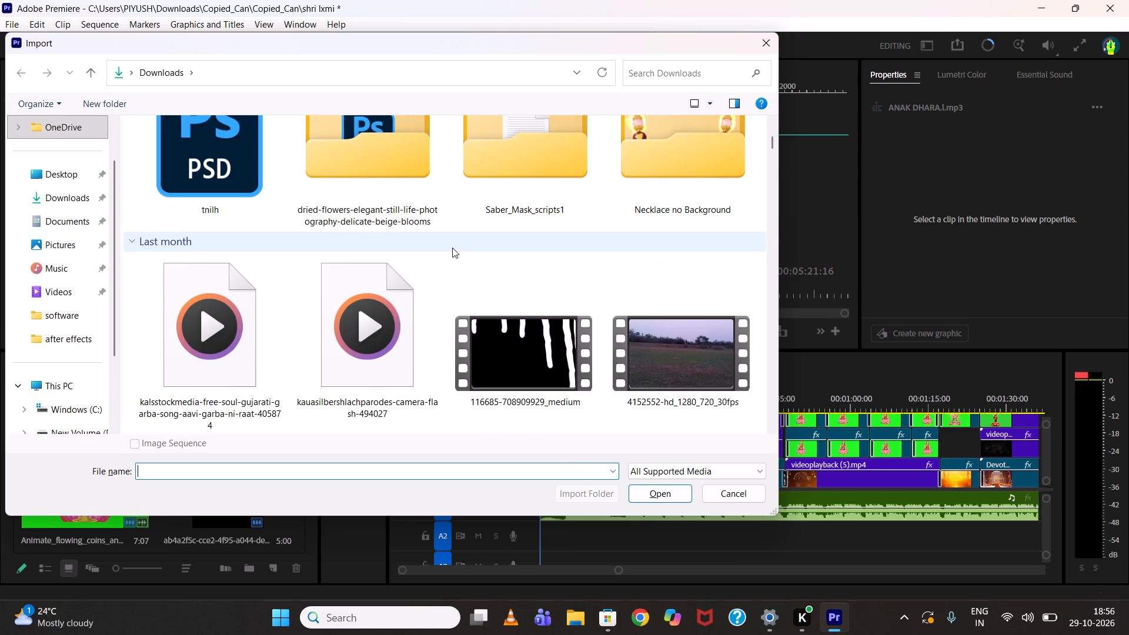
scroll(452, 248, down, 2)
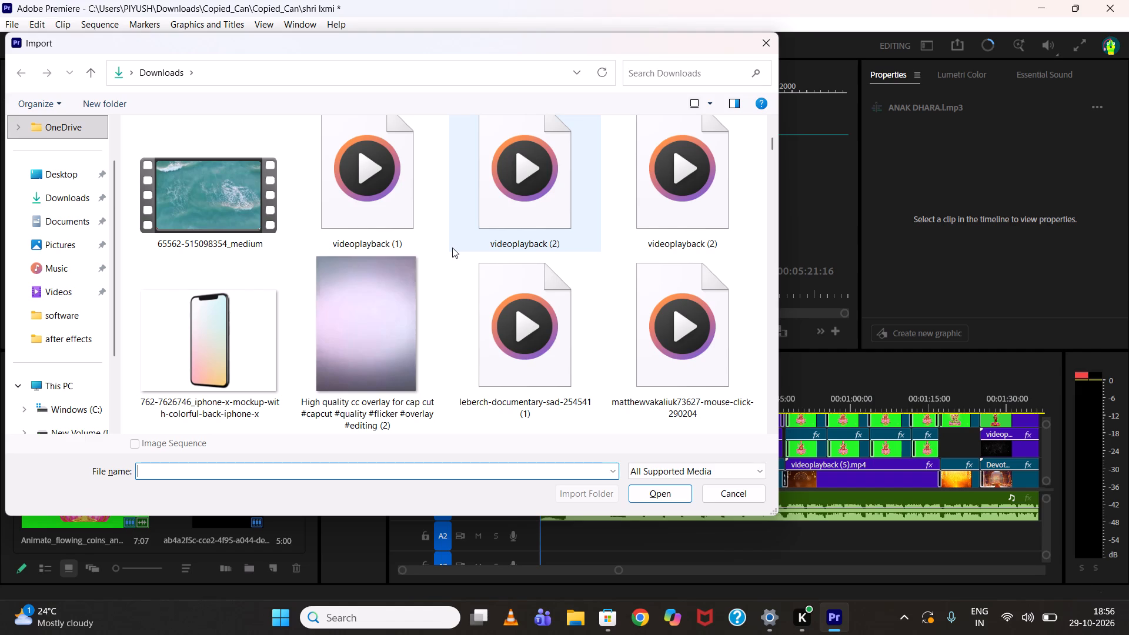
scroll(452, 248, down, 2)
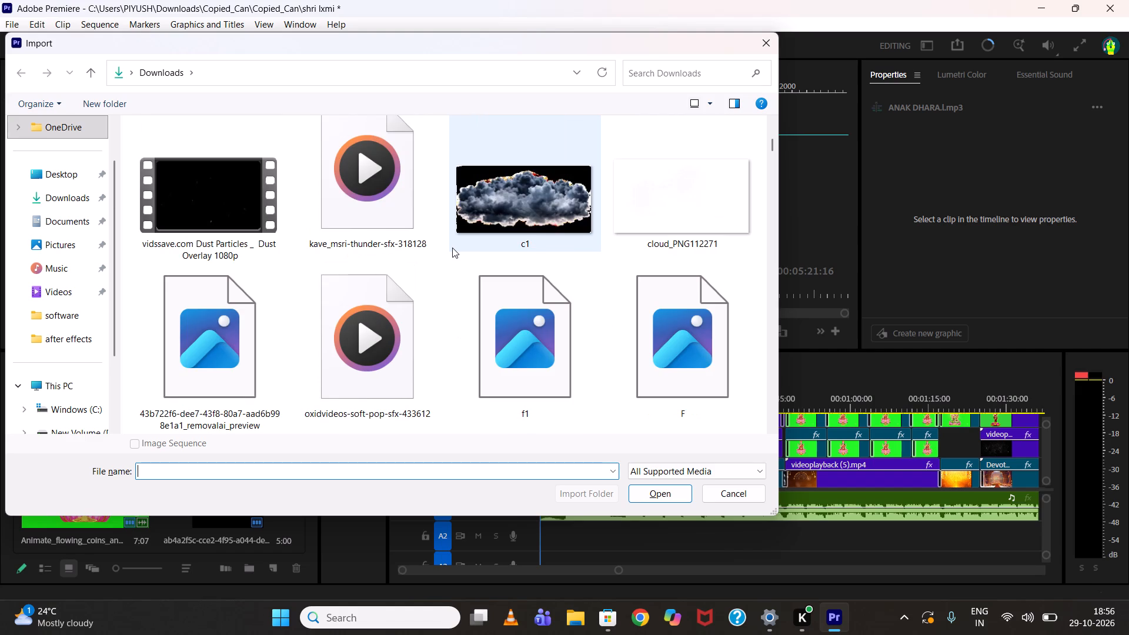
scroll(452, 248, down, 2)
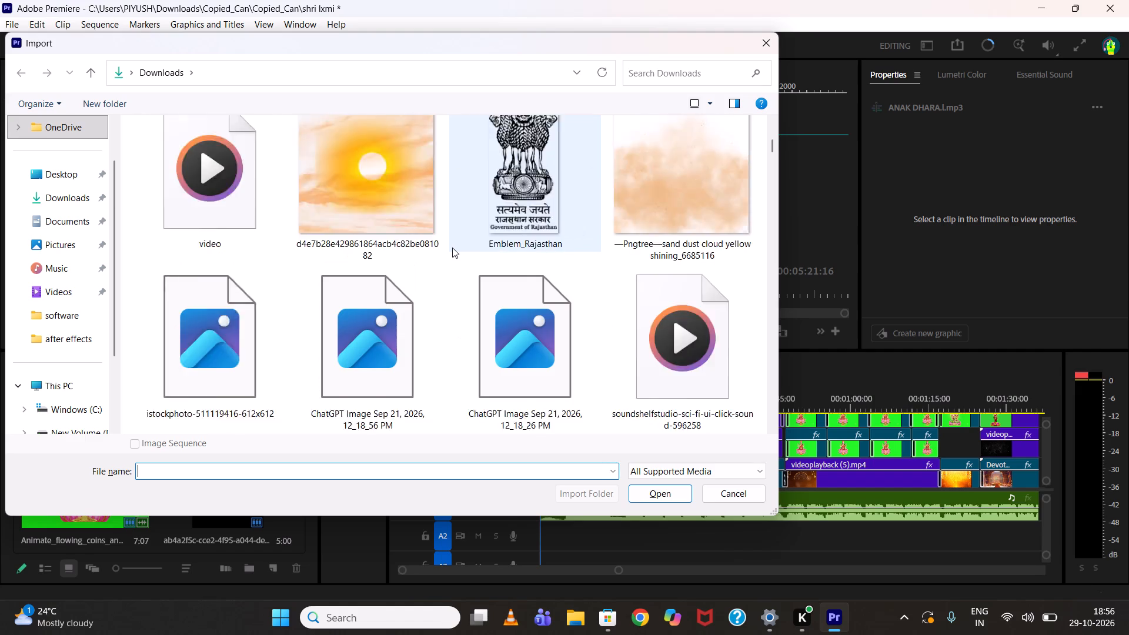
scroll(452, 248, down, 2)
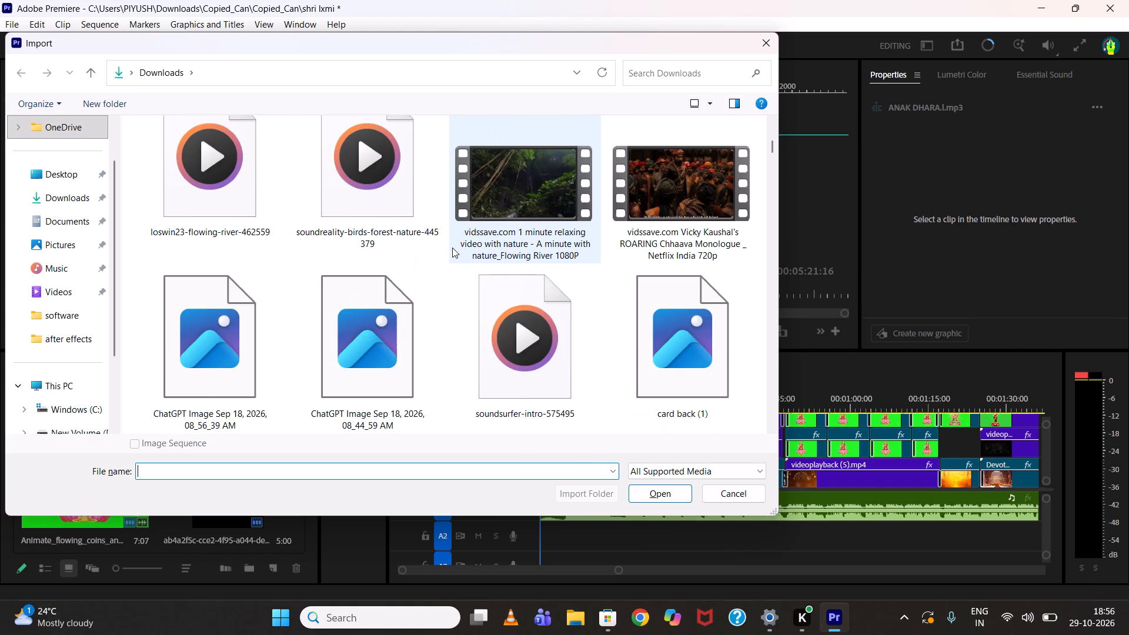
scroll(689, 383, down, 2)
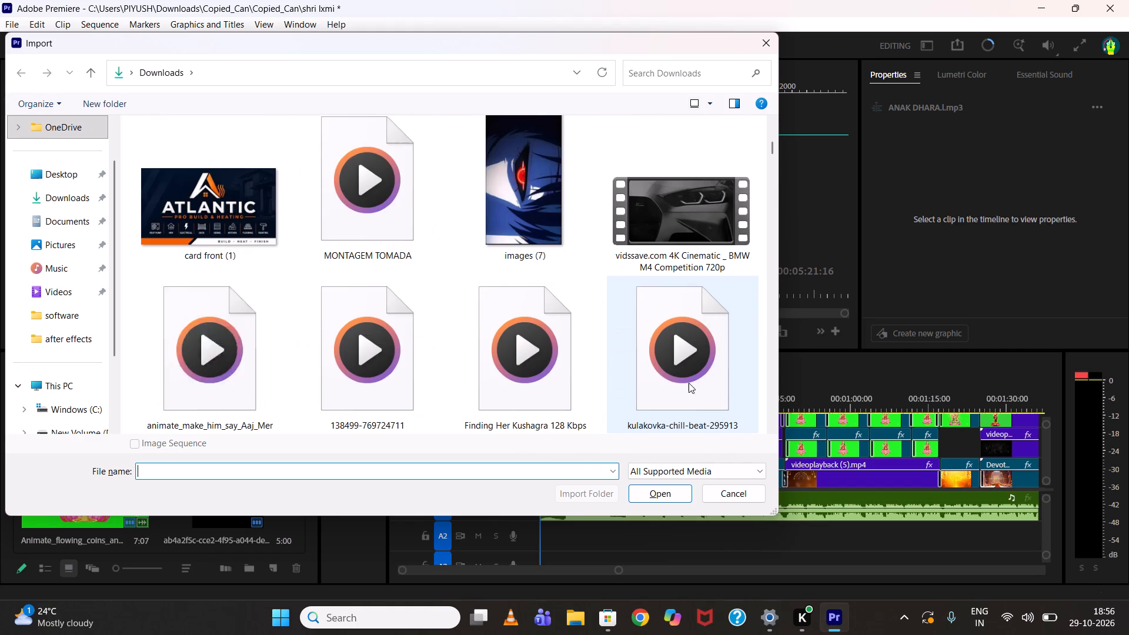
scroll(689, 383, down, 3)
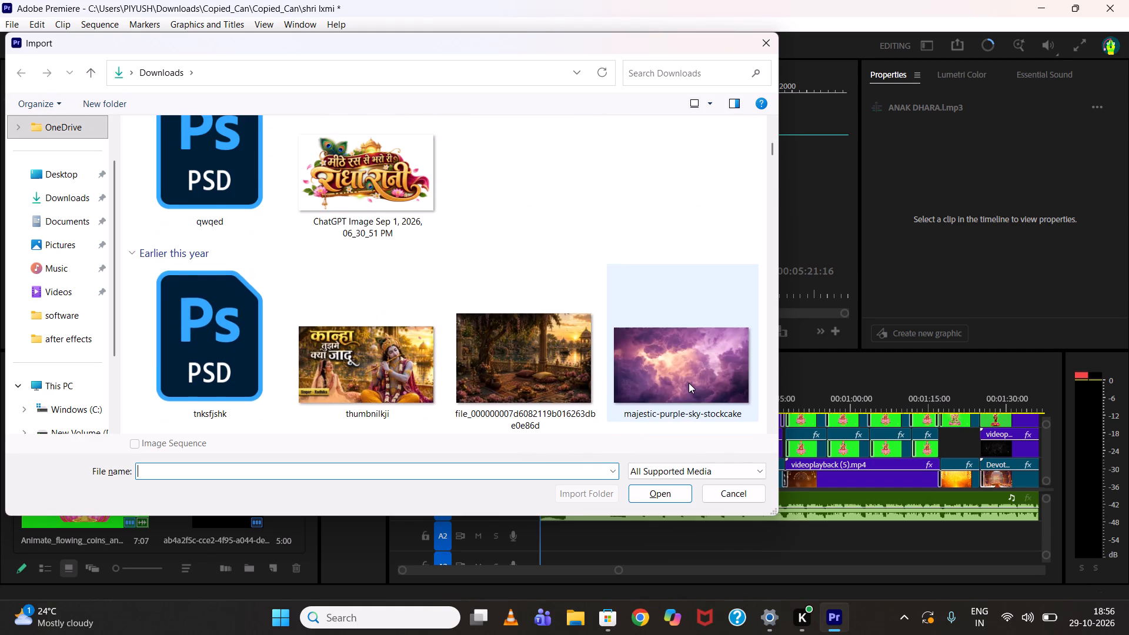
scroll(689, 383, down, 1)
scroll(689, 383, up, 1)
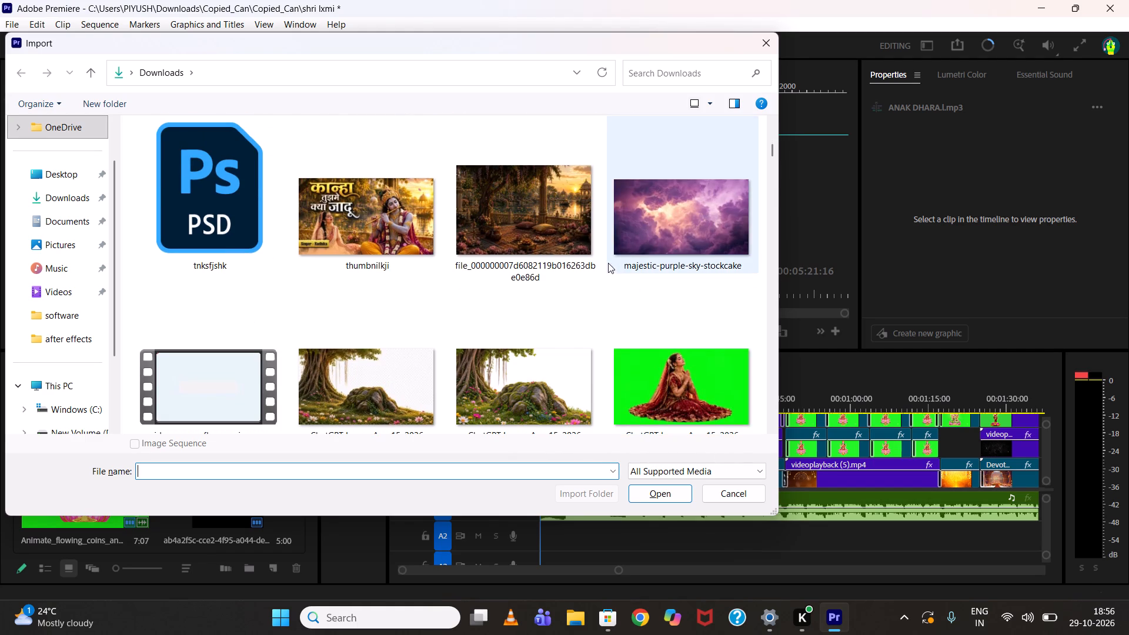
click(729, 497)
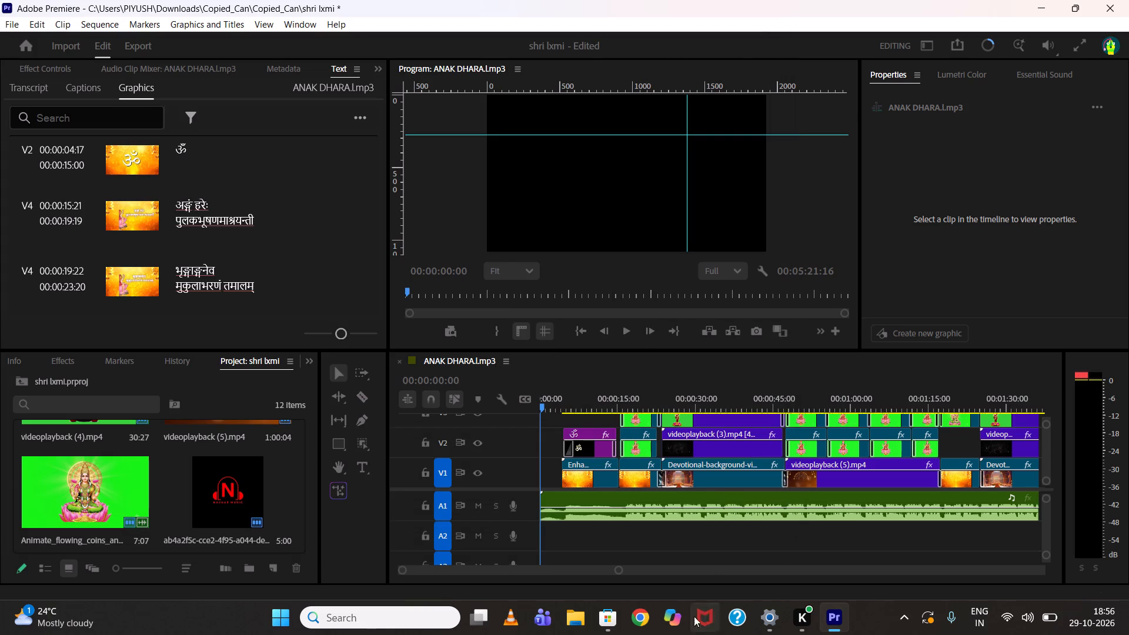
Switch to Google Chrome and search Google for animated backgrounds.
click(639, 627)
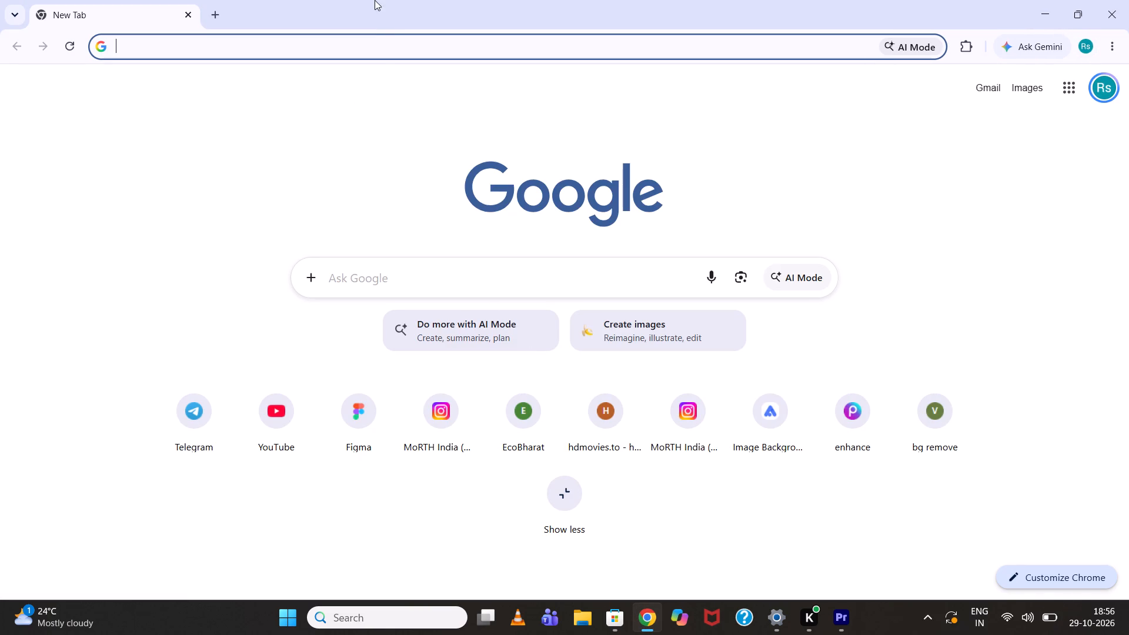
click(368, 49)
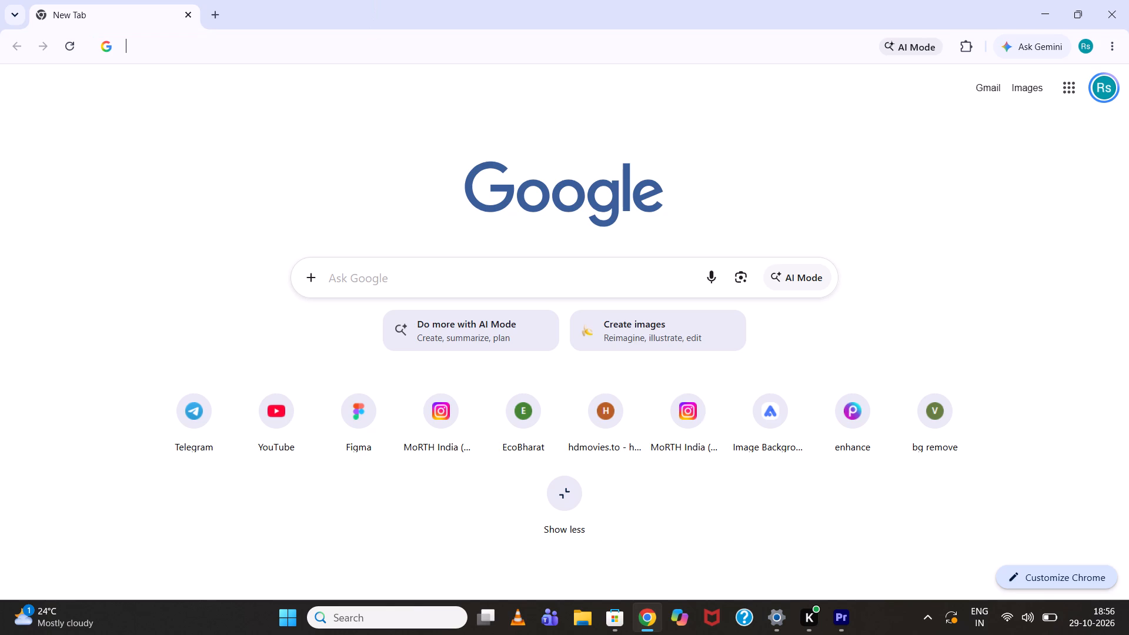
text(animated backf)
key(BackSpace)
text(ground)
key(Return)
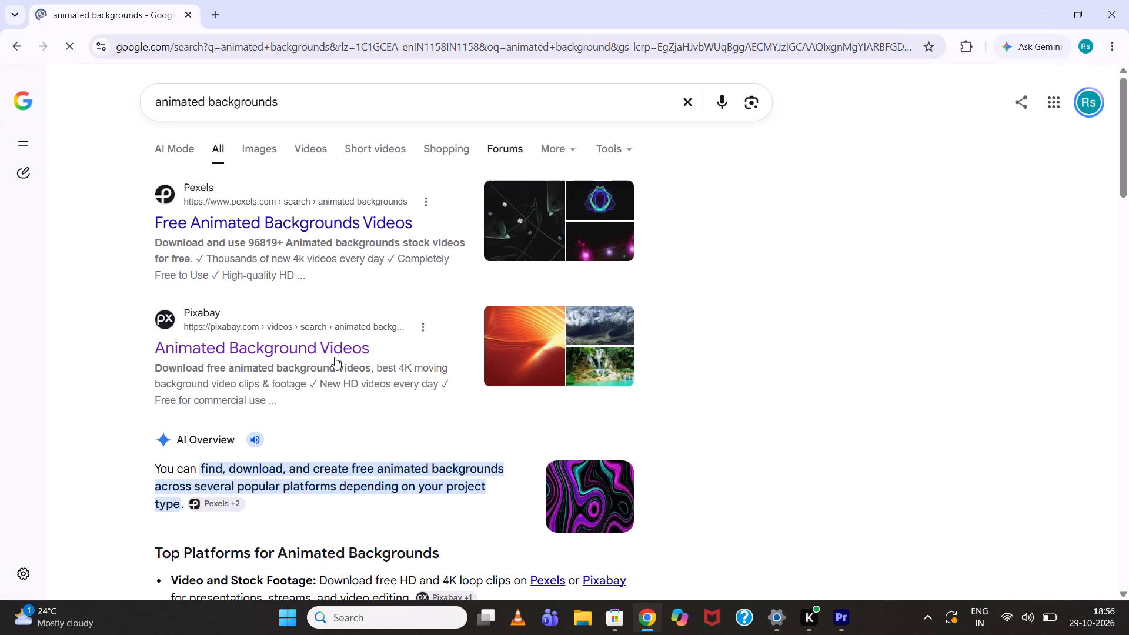
Check the image results and the general web results for animated backgrounds, and expand the full AI Overview.
click(259, 150)
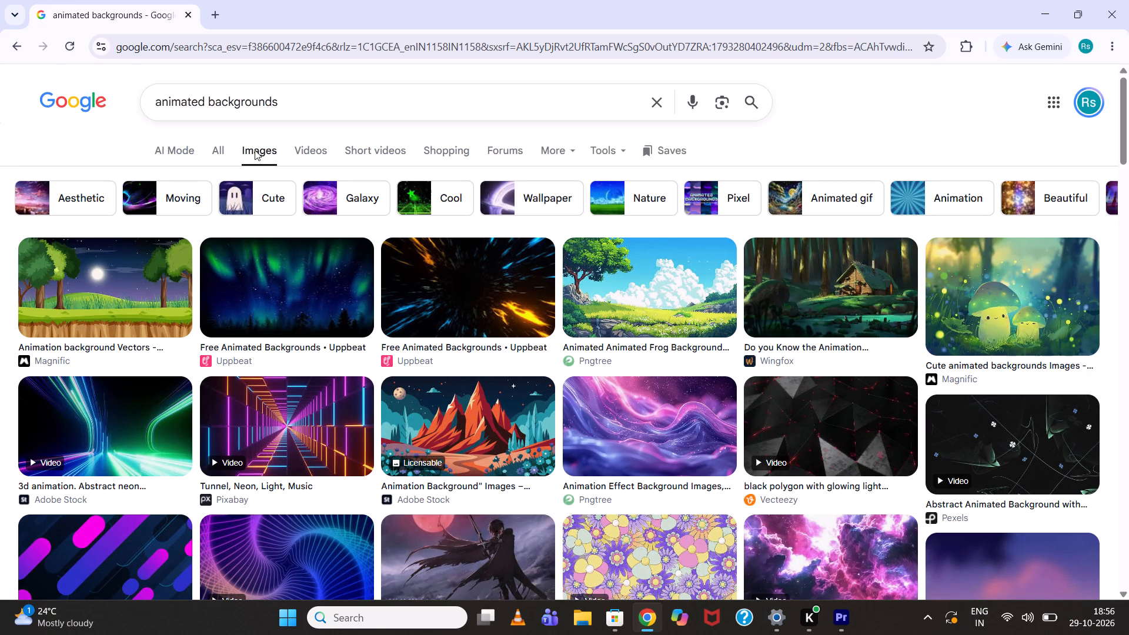
click(218, 143)
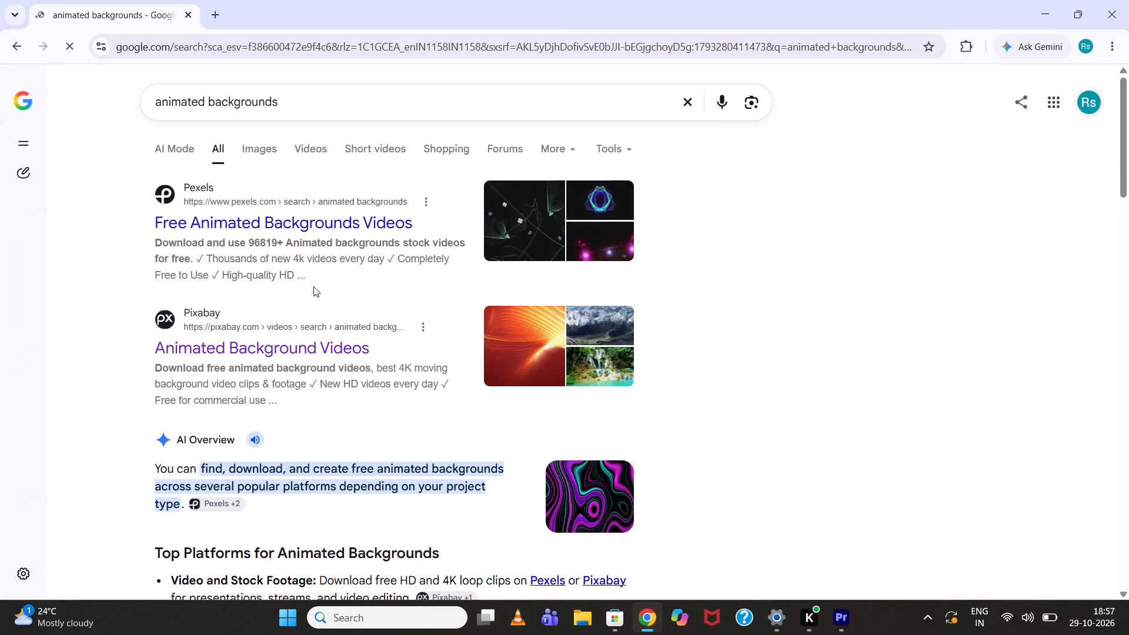
scroll(313, 286, down, 3)
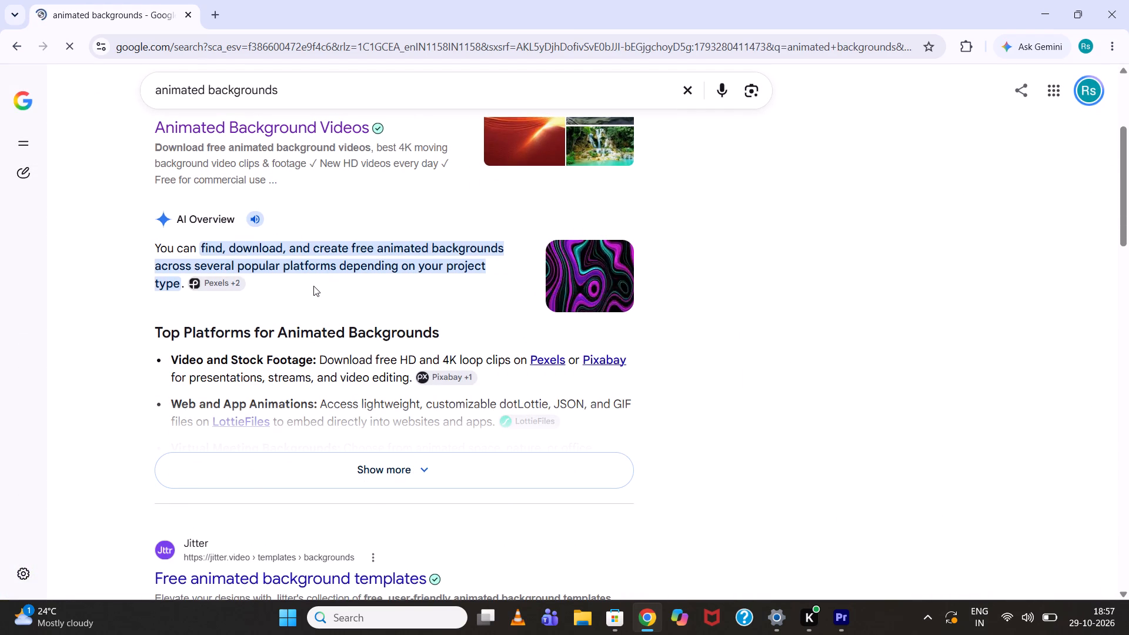
scroll(313, 286, down, 3)
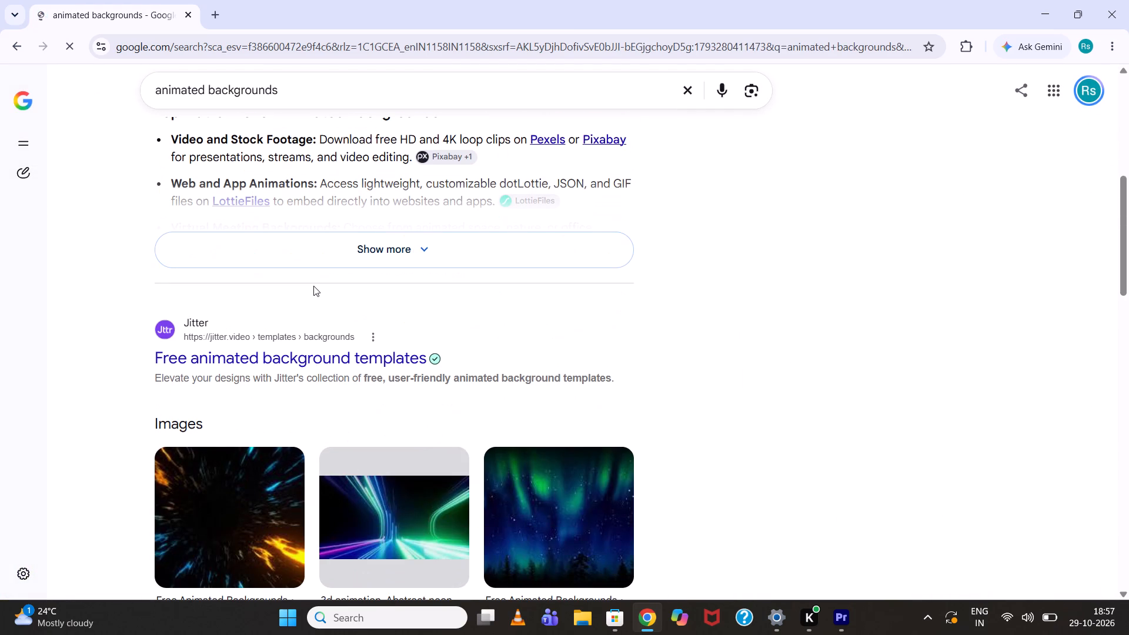
click(322, 255)
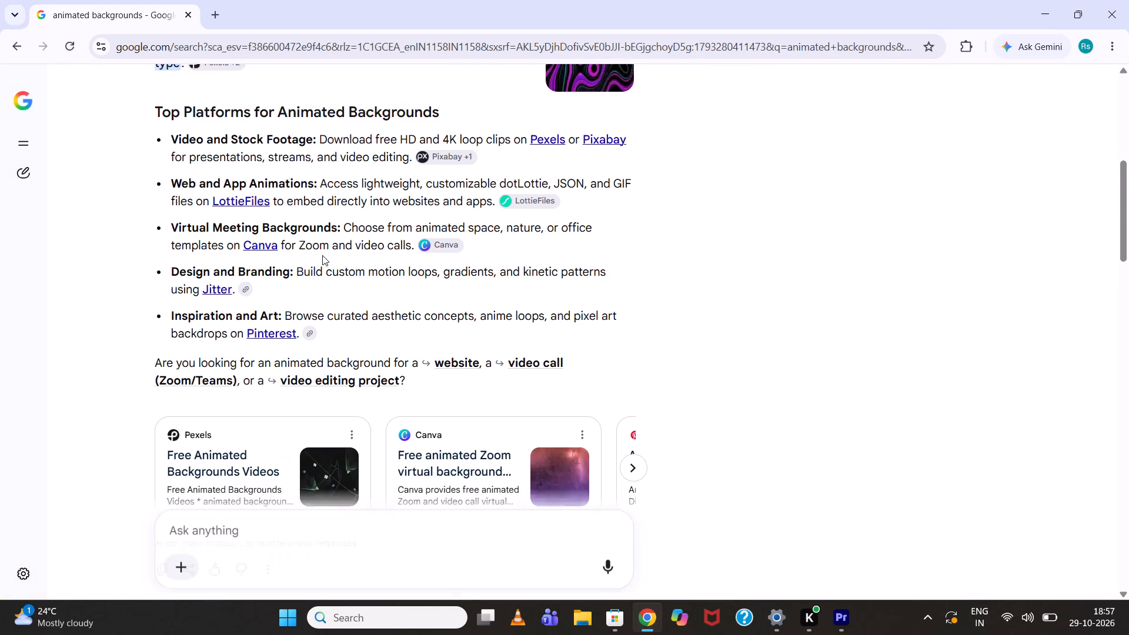
Look through the AI Overview platforms and image results for animated backgrounds, and preview the blue light tunnel image with its related images.
scroll(322, 255, down, 5)
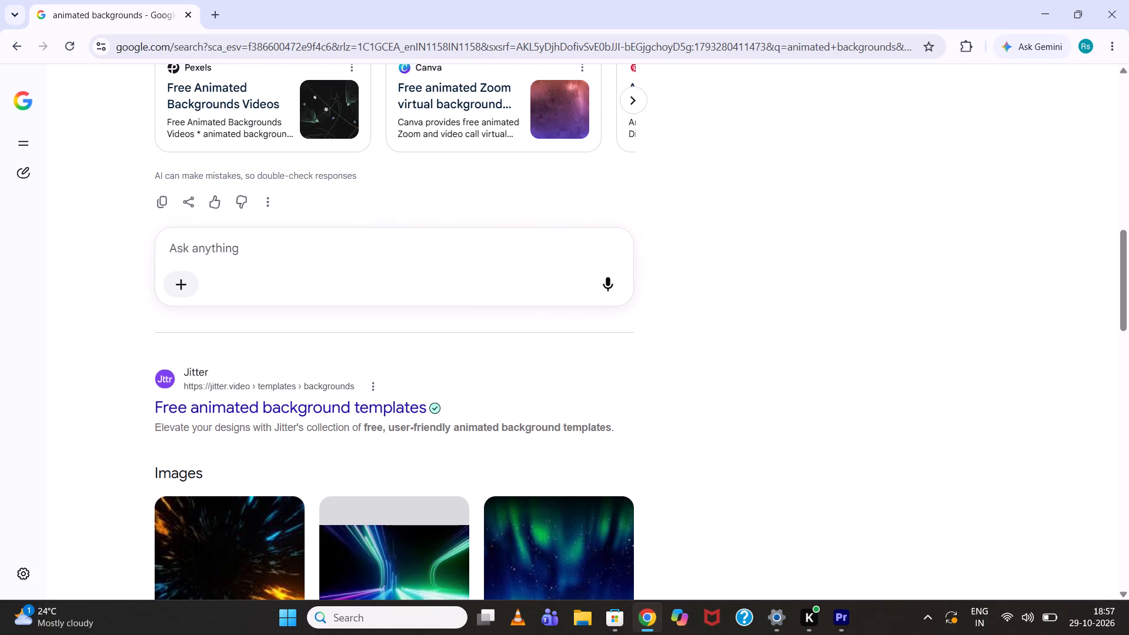
scroll(322, 255, down, 1)
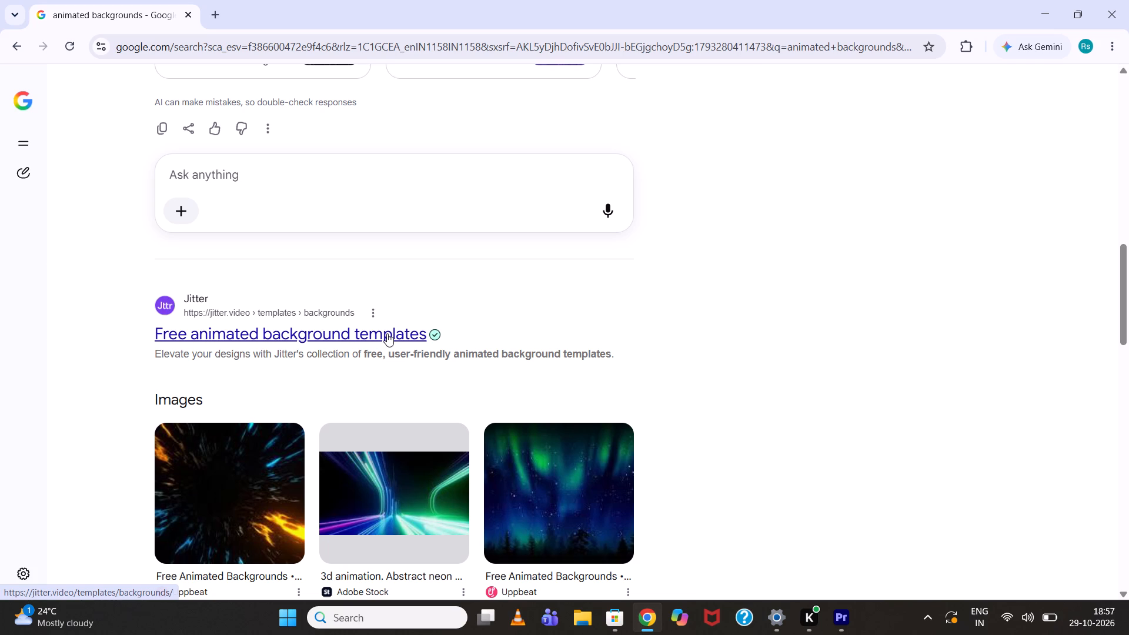
scroll(387, 333, down, 5)
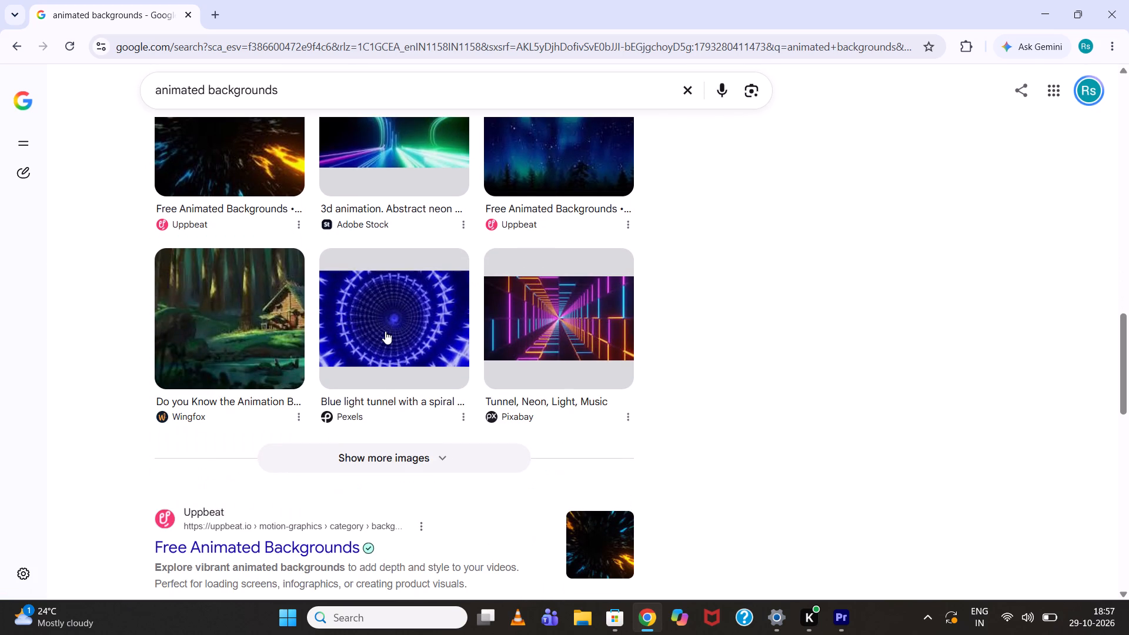
scroll(406, 295, down, 2)
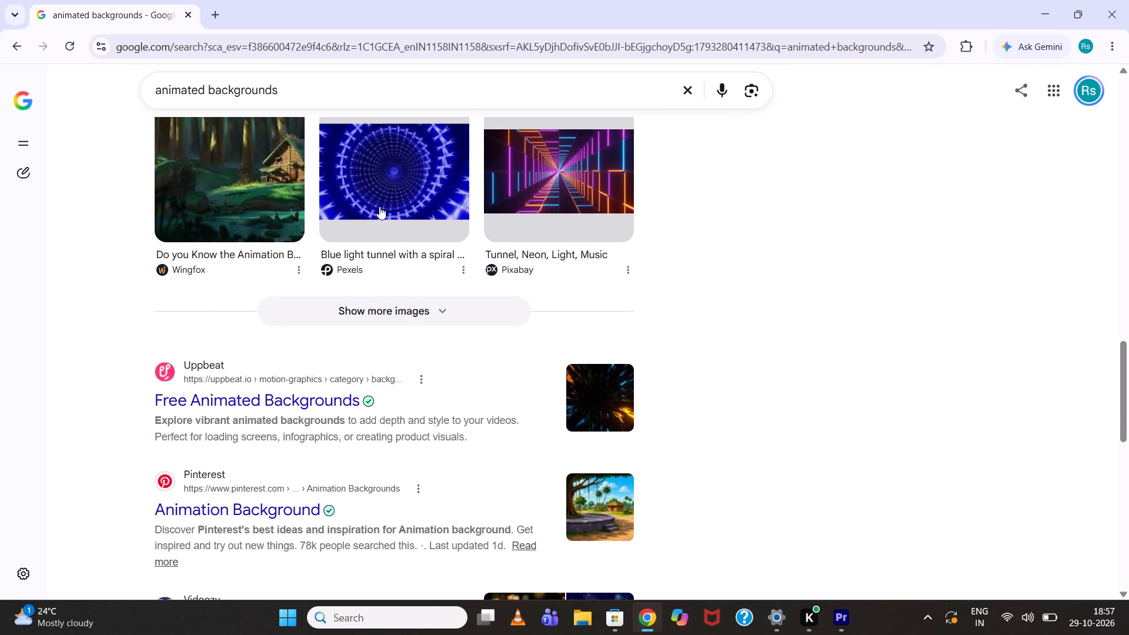
click(379, 206)
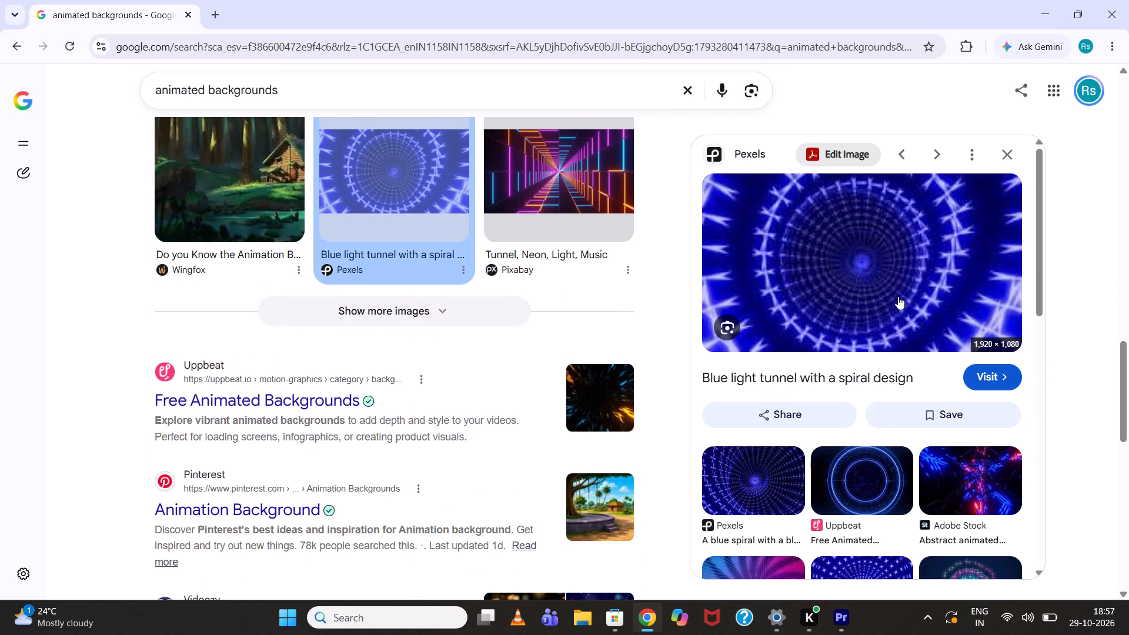
scroll(845, 316, down, 9)
scroll(562, 369, down, 3)
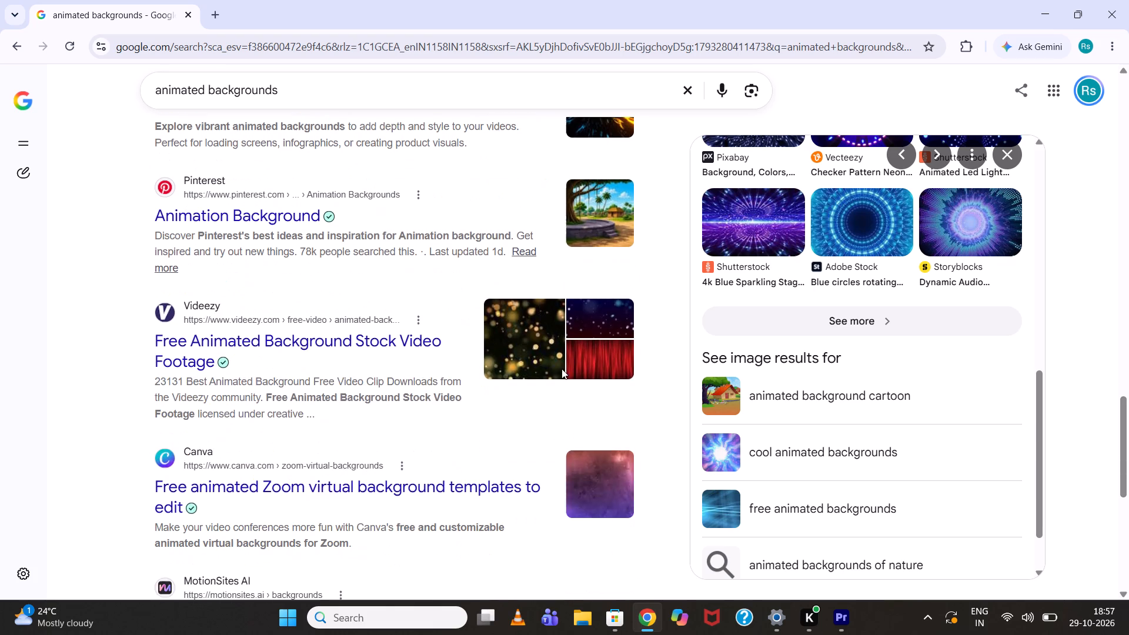
Check the remaining web results and related searches for animated backgrounds, and open another page of results.
scroll(223, 370, down, 3)
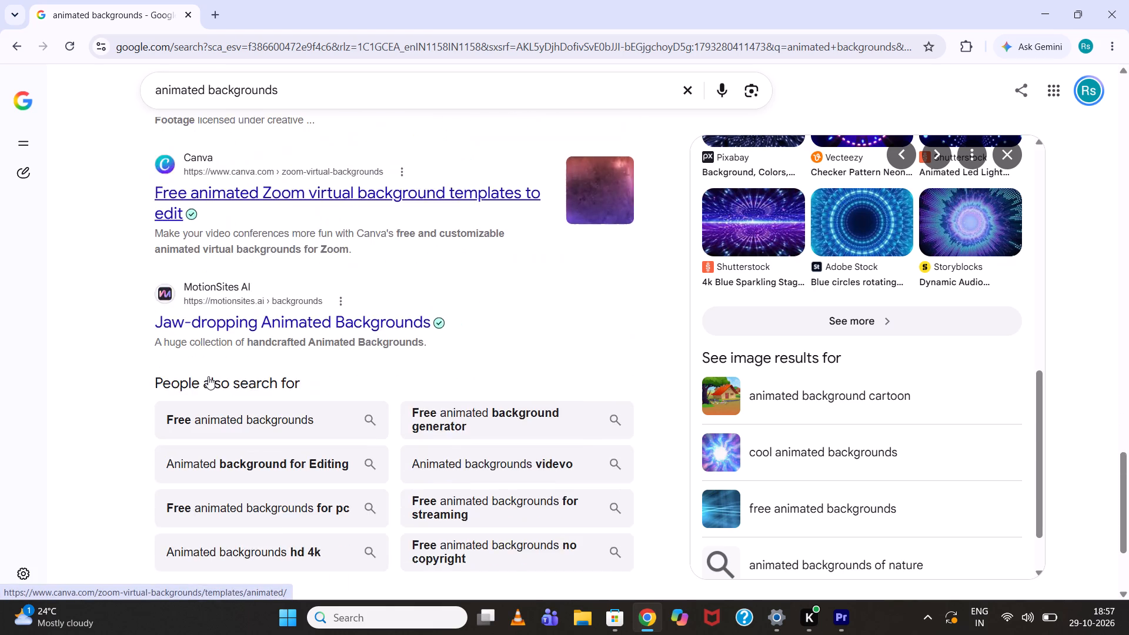
scroll(208, 376, down, 13)
scroll(209, 375, up, 4)
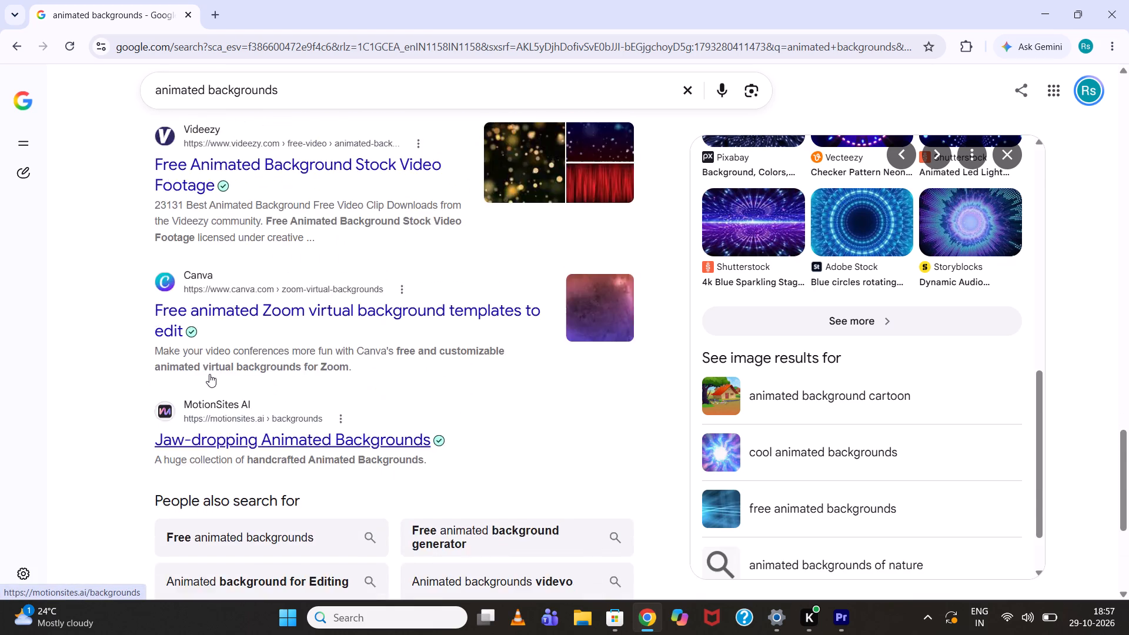
scroll(209, 374, down, 5)
click(323, 460)
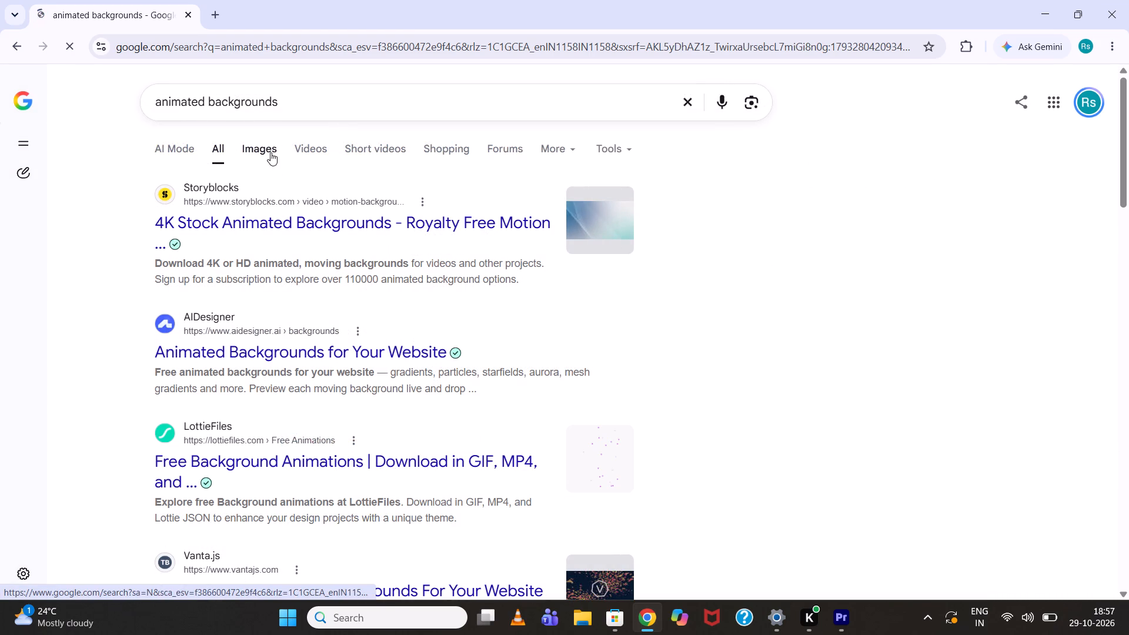
Switch to the image results and refine the search to animated bhajan backgrounds.
click(270, 152)
click(162, 99)
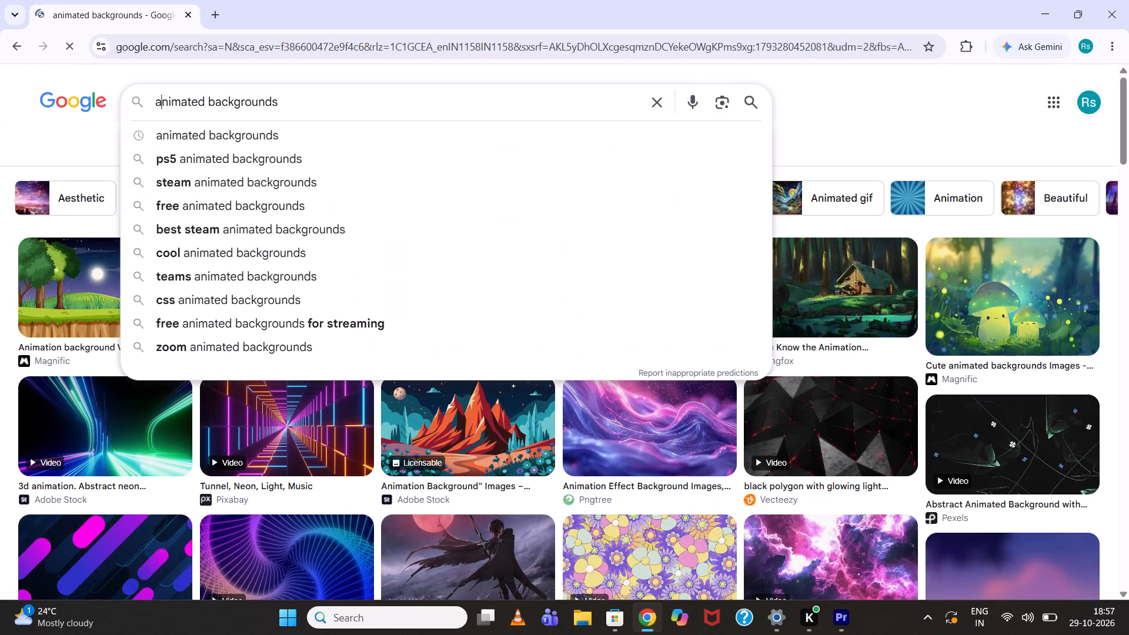
click(208, 103)
text(bhajan)
key(space)
key(Return)
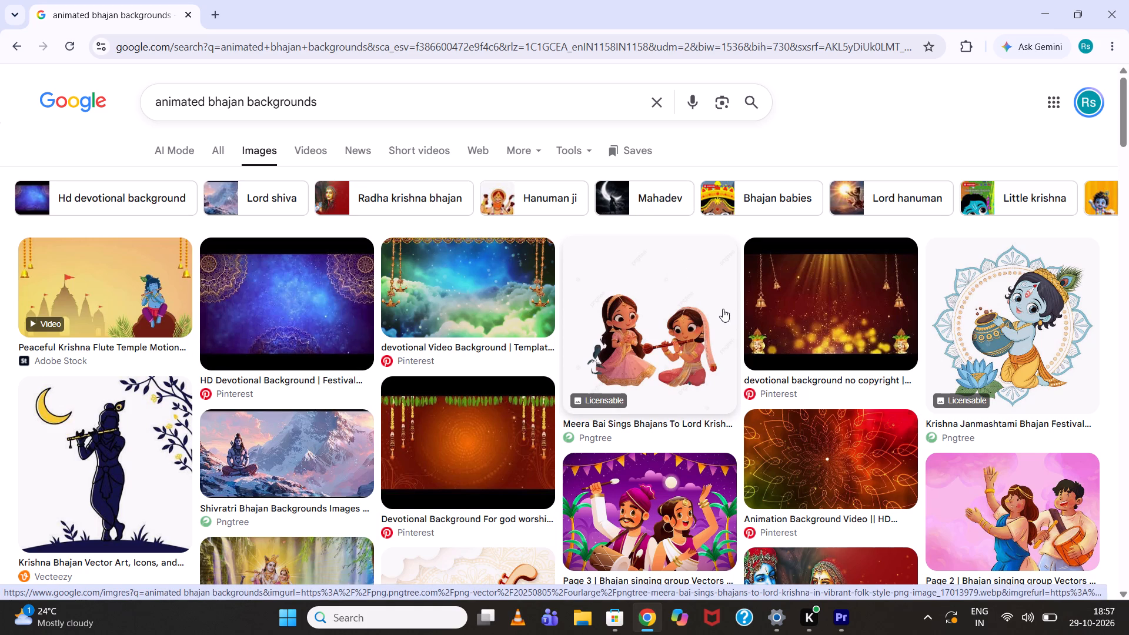
Preview the red devotional background with hanging bells and look through its related images.
click(829, 296)
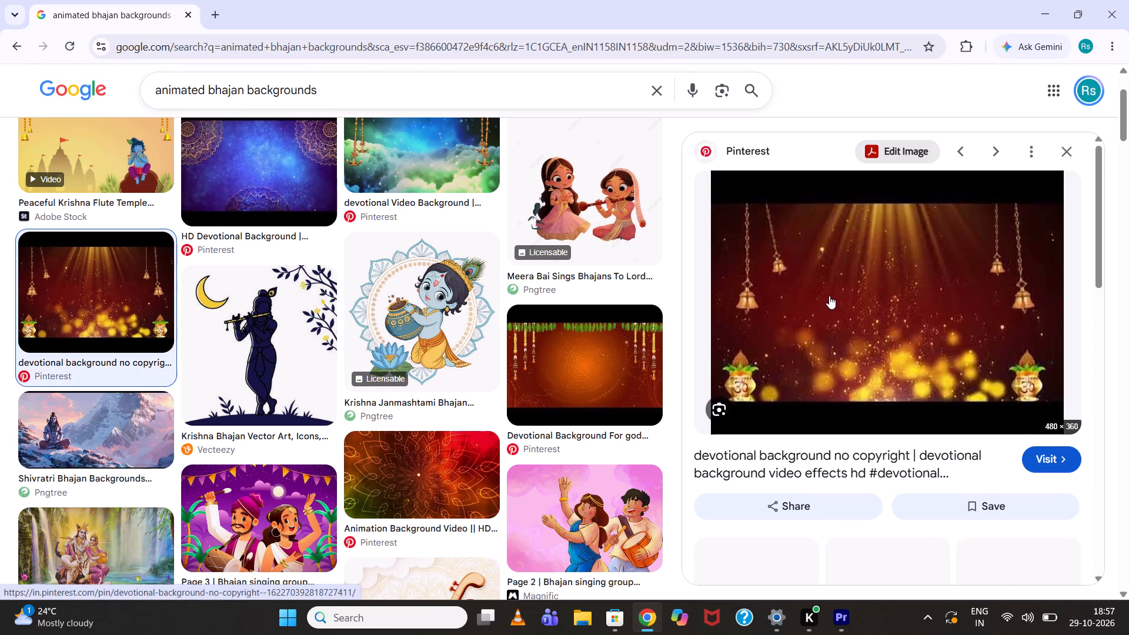
scroll(823, 298, down, 4)
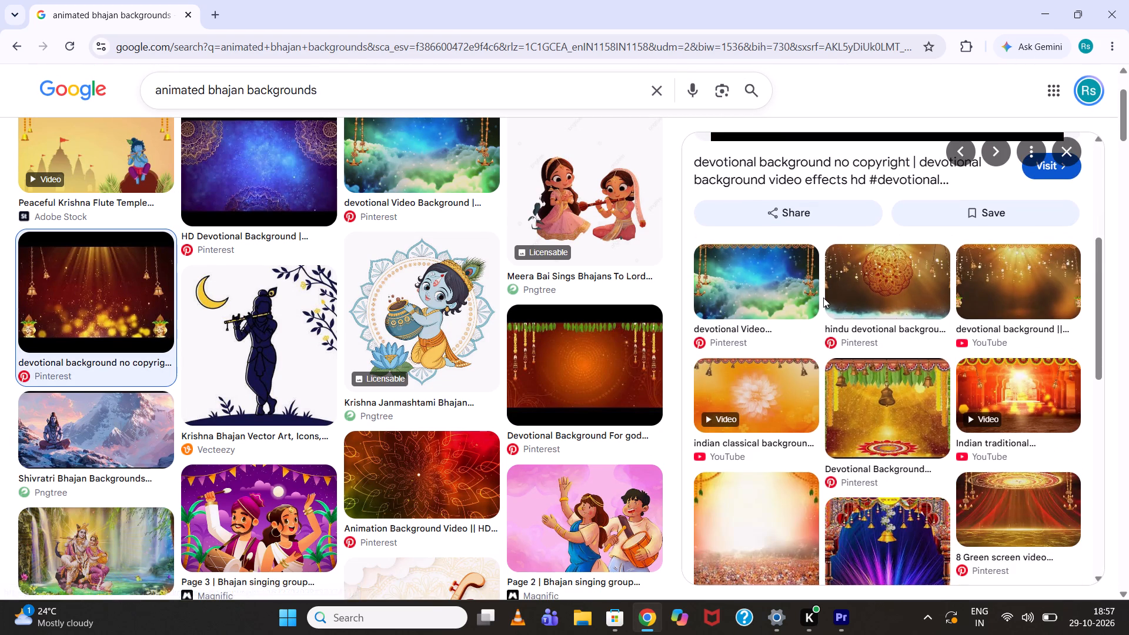
Look further through the devotional backgrounds related to the red hanging-bells image.
scroll(823, 298, down, 2)
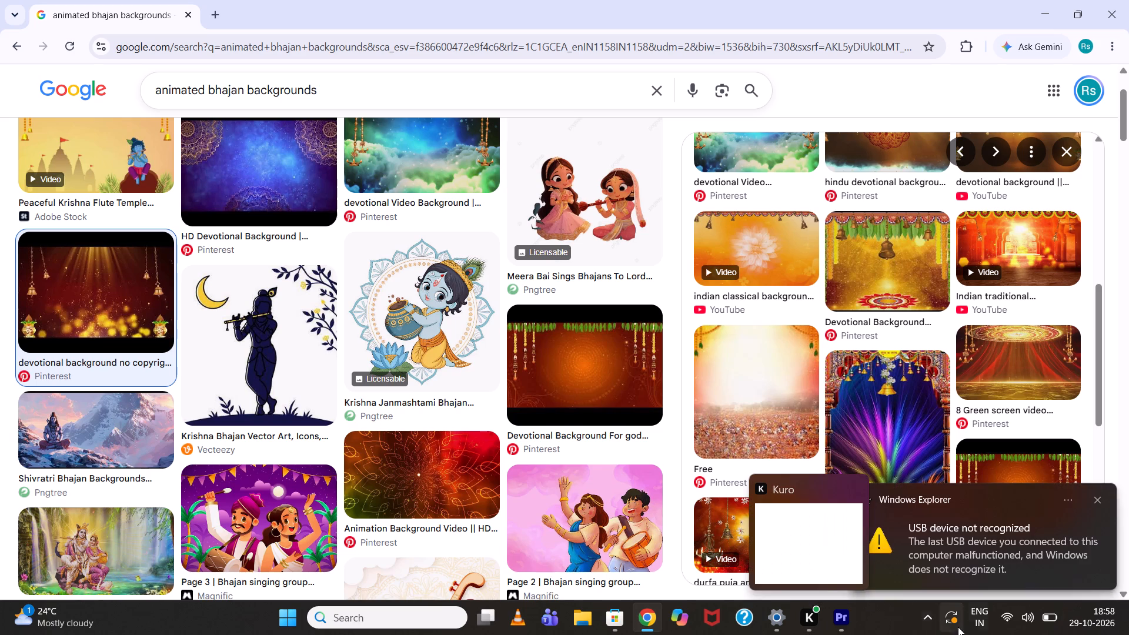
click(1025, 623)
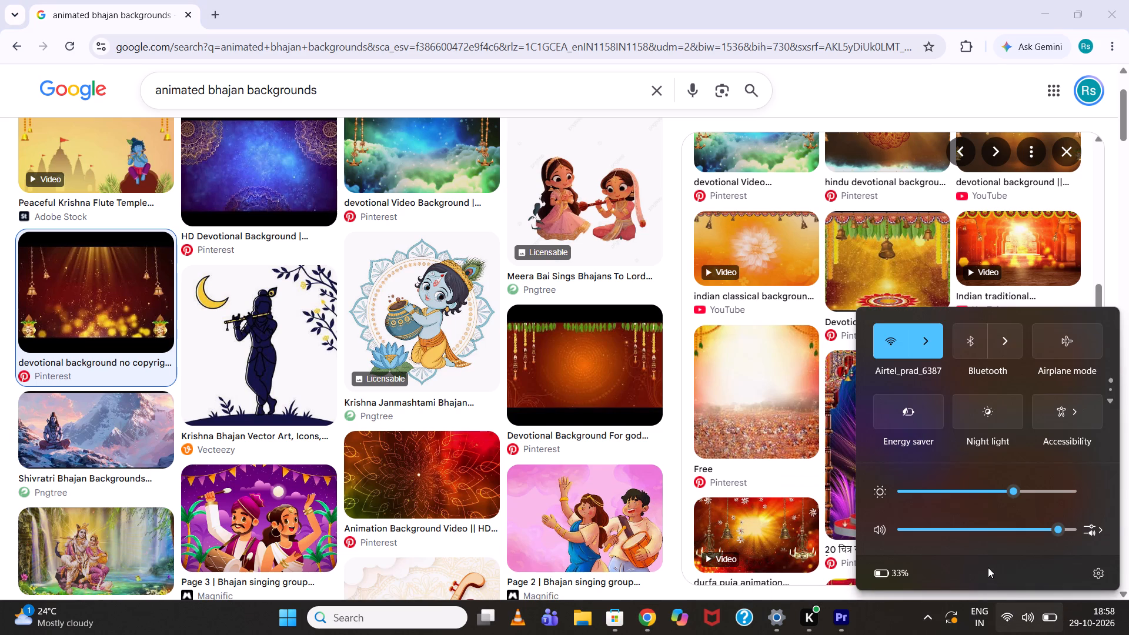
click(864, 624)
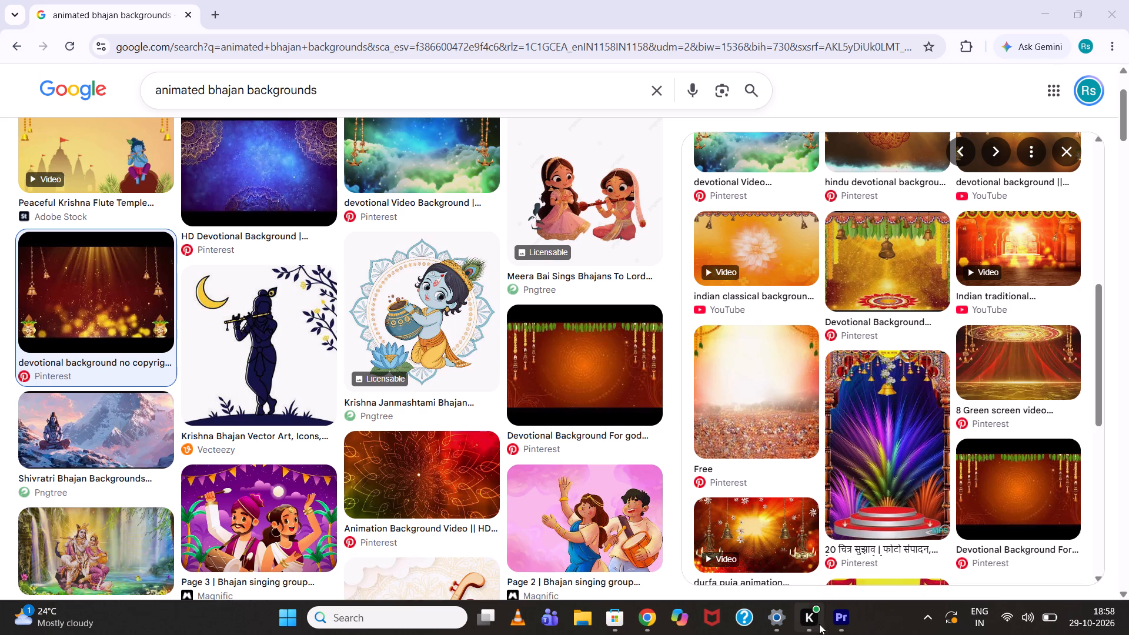
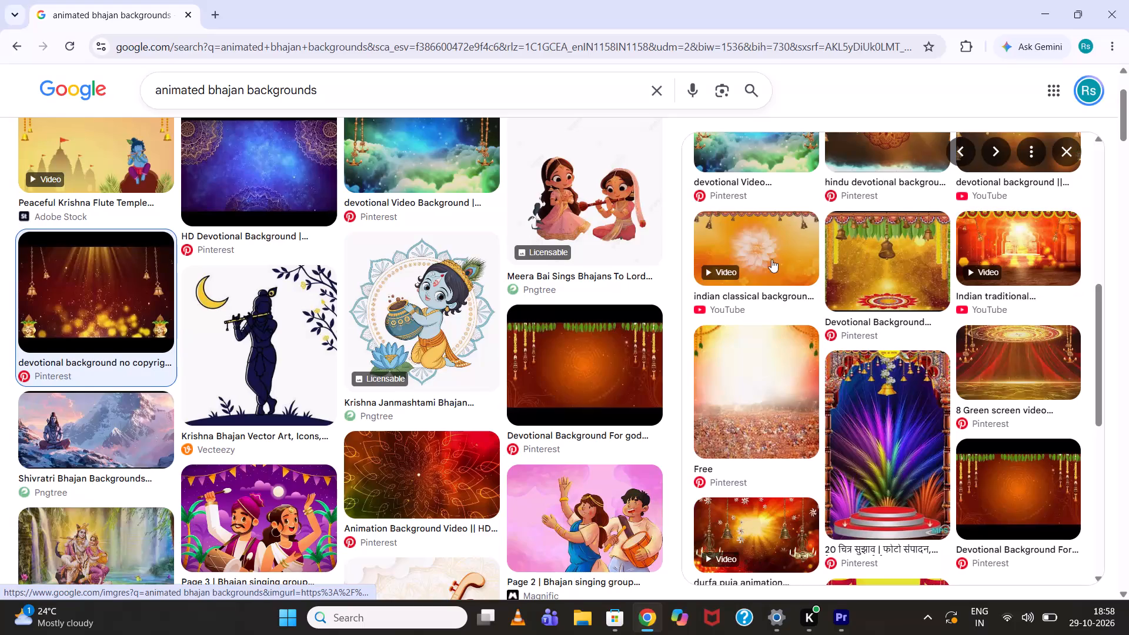
Preview the orange "indian classical background video" from the related images, open it on YouTube and pause playback.
click(754, 259)
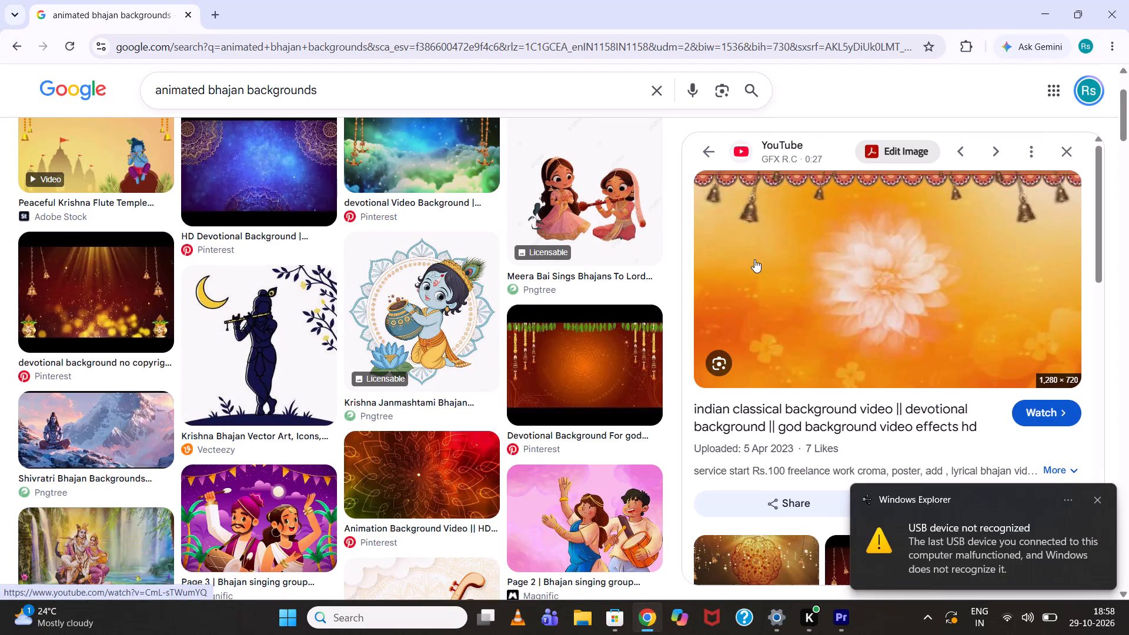
click(897, 316)
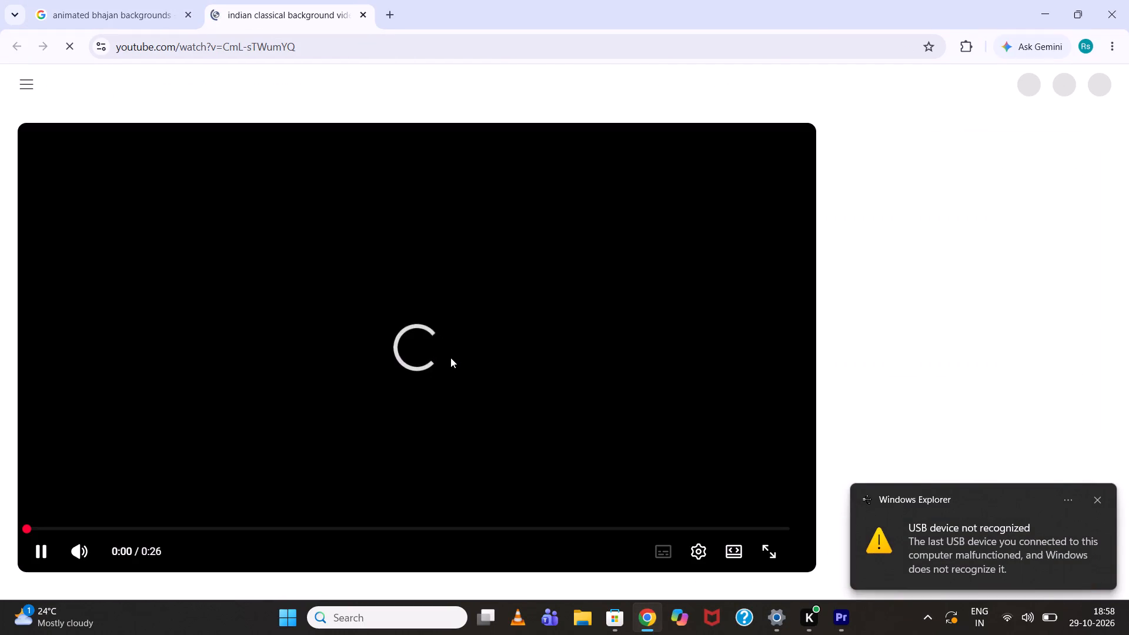
click(450, 357)
scroll(450, 357, down, 1)
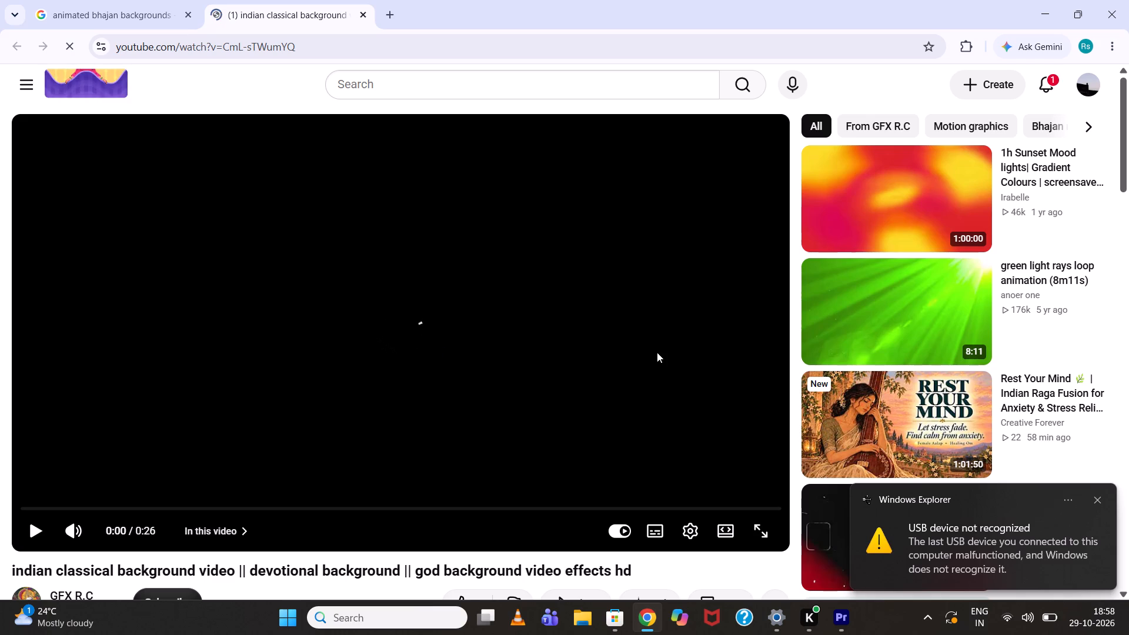
Play the indian classical background video from GFX R.C on YouTube to preview its orange flower-and-bells animation, and pause it.
click(439, 345)
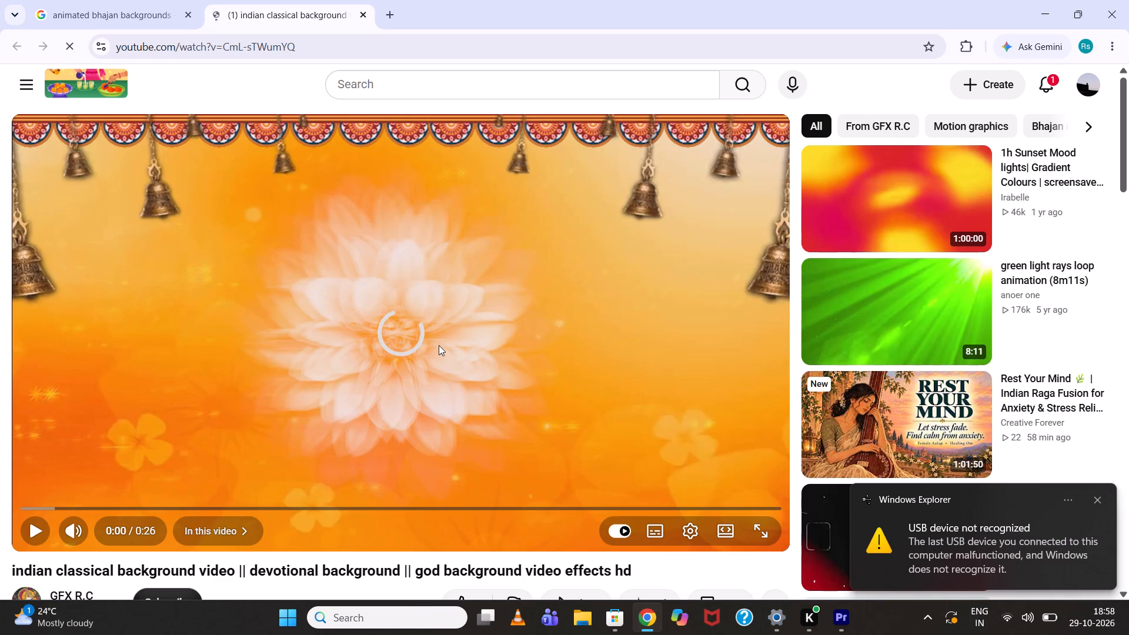
click(439, 345)
click(439, 345)
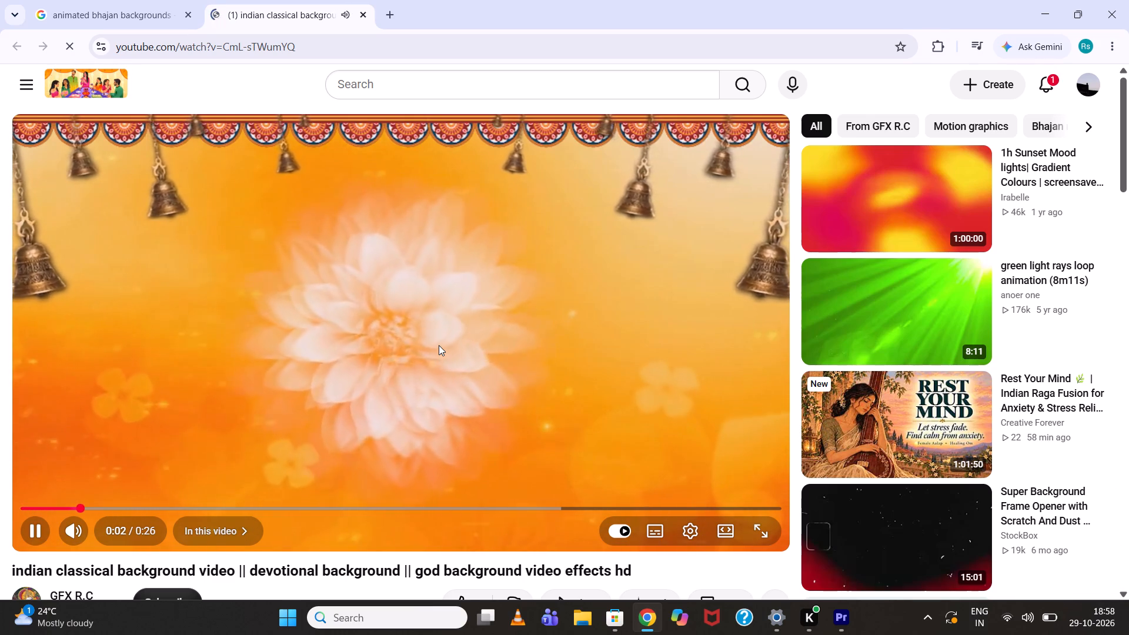
scroll(439, 345, down, 1)
click(412, 226)
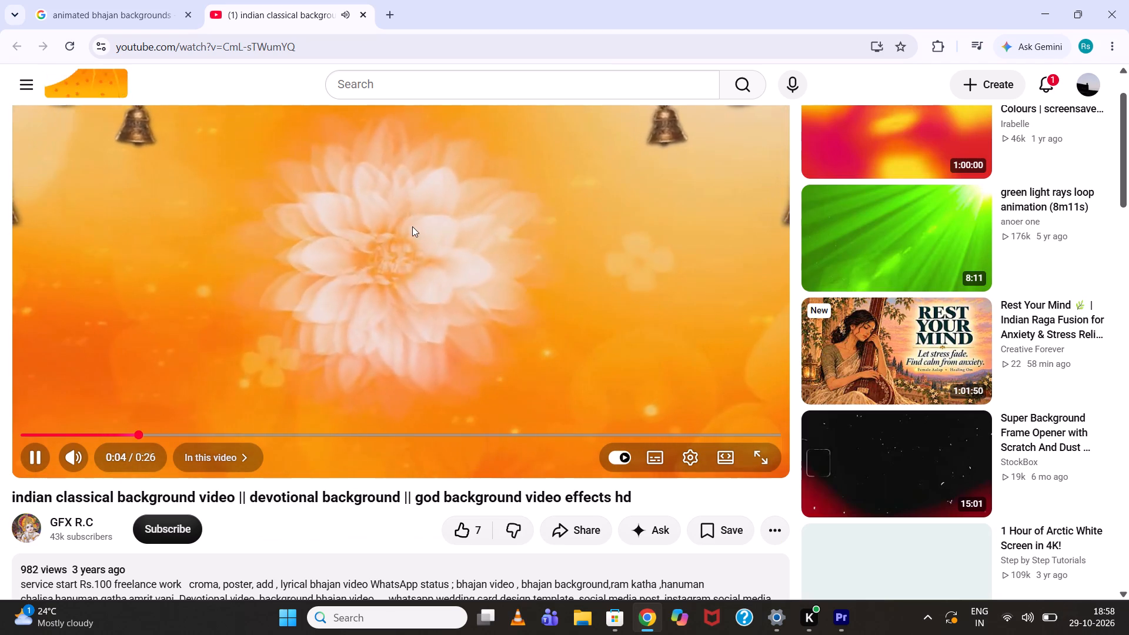
Return to the image results, preview the dark red "devotional background no copyright" image with golden lights, and look through its related images.
click(159, 0)
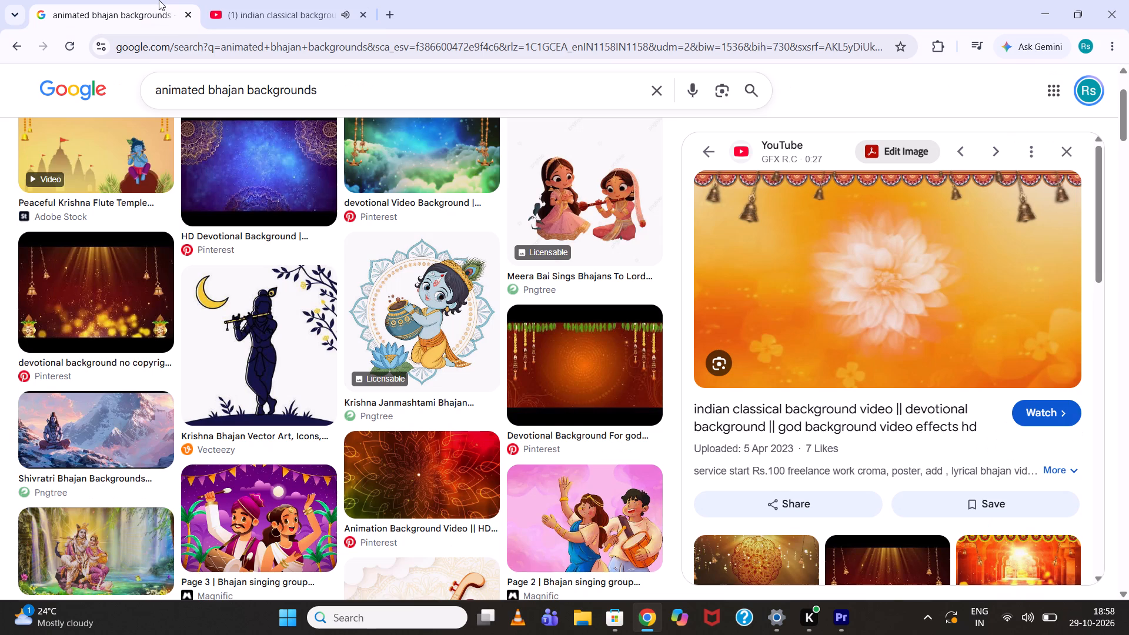
scroll(341, 279, down, 2)
scroll(660, 372, down, 2)
scroll(796, 408, down, 2)
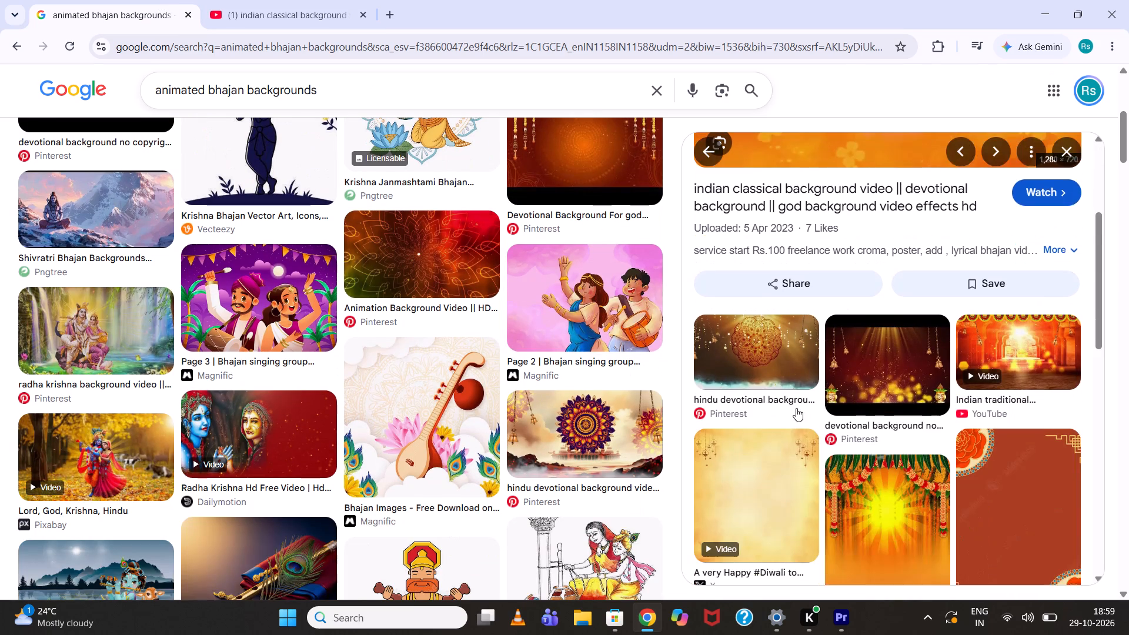
scroll(796, 407, down, 1)
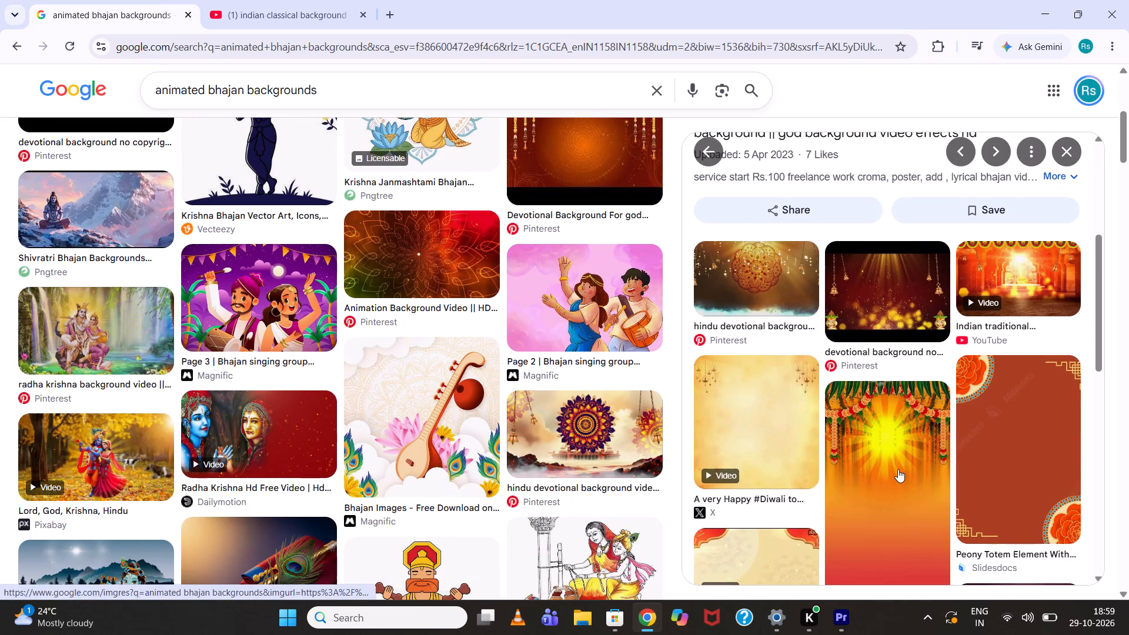
click(893, 293)
scroll(904, 389, down, 3)
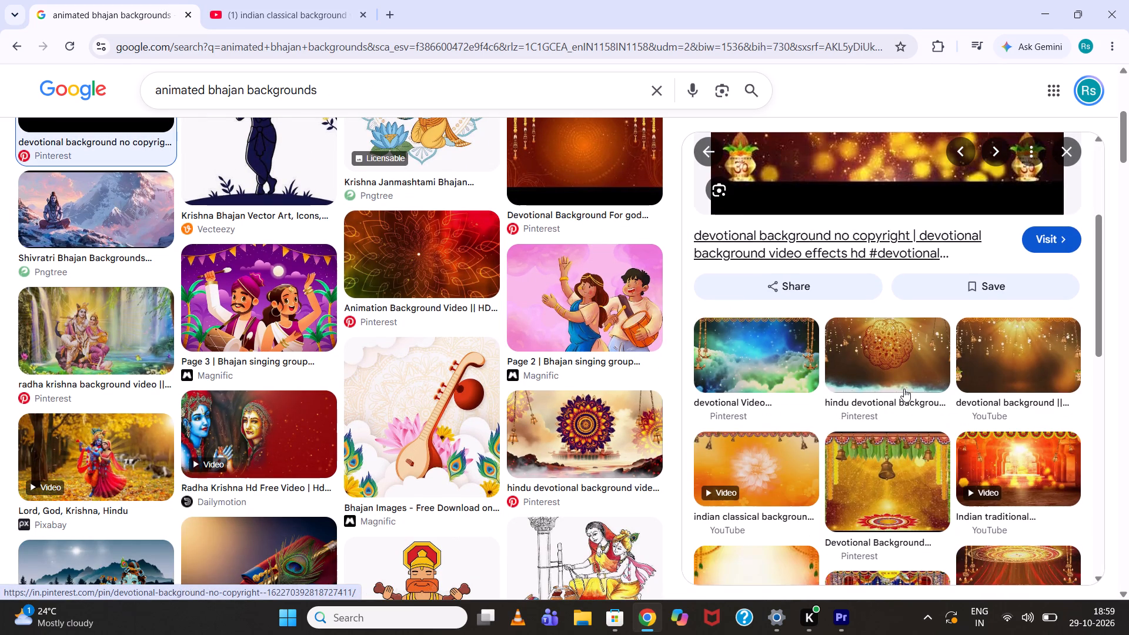
scroll(961, 459, down, 1)
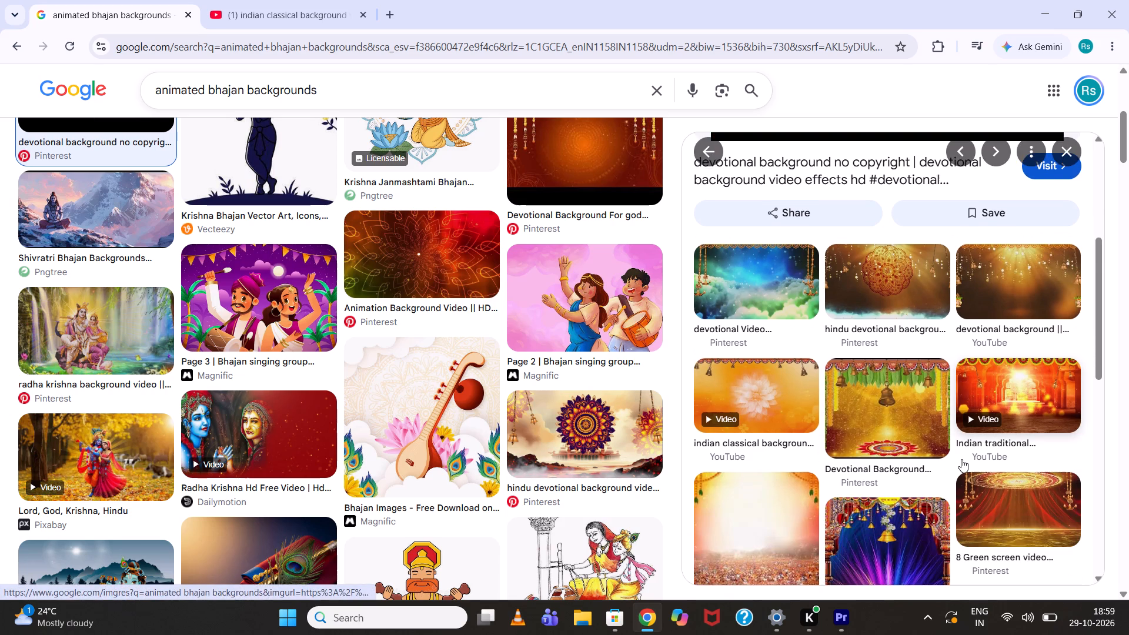
scroll(961, 459, down, 1)
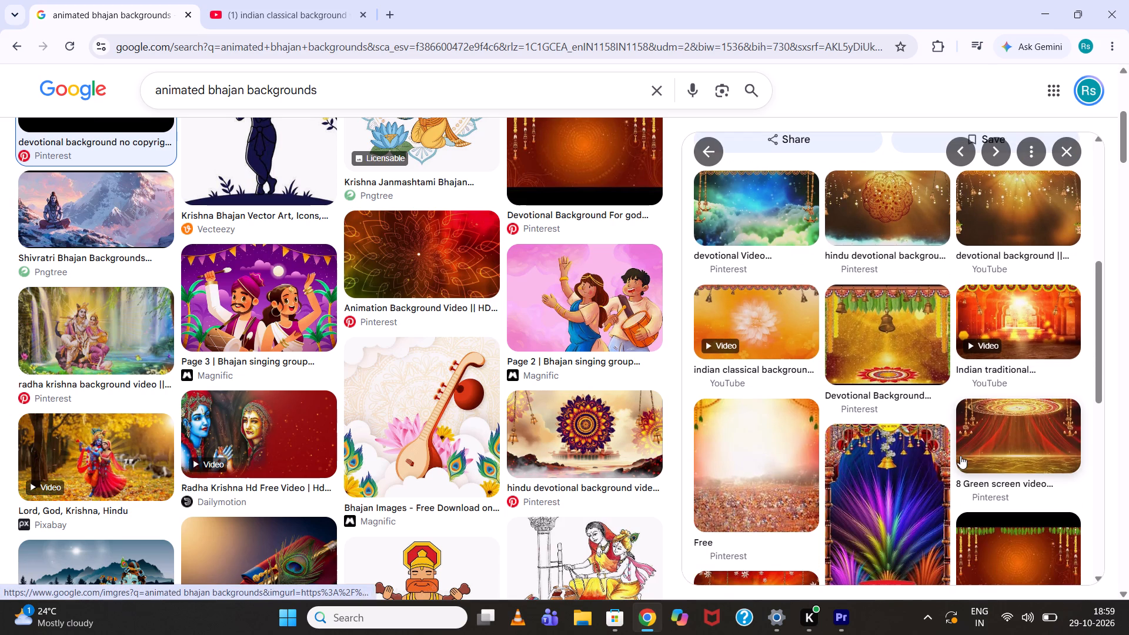
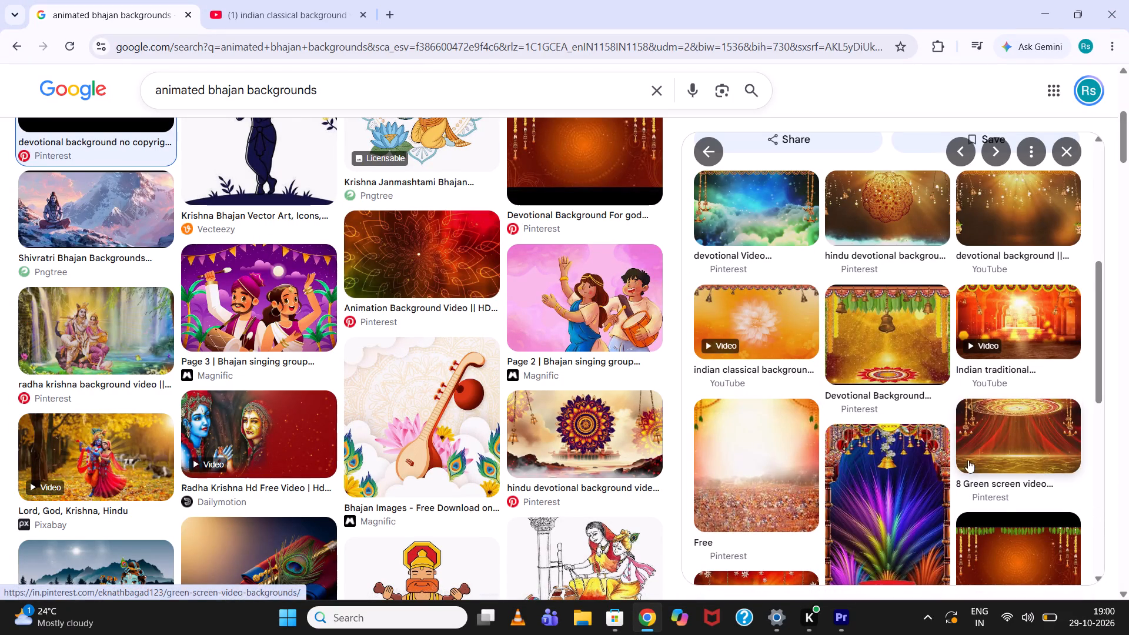
Find the yellow-orange "hindu devotional background video no copyright" by GFX R.C among the related images and open it on YouTube.
scroll(753, 494, down, 2)
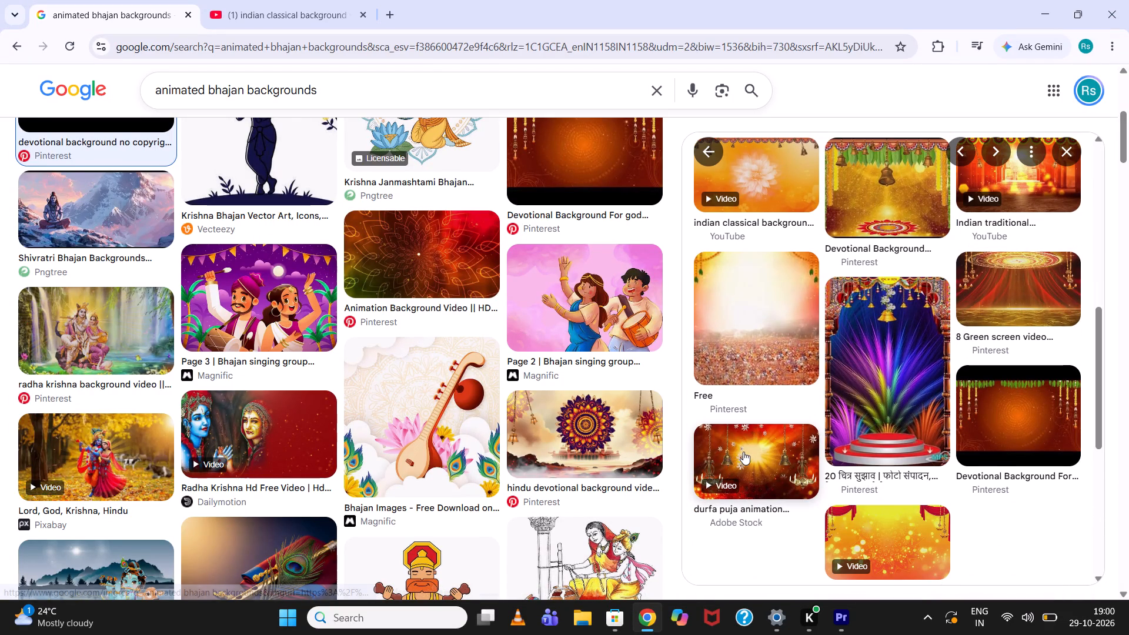
scroll(743, 452, down, 1)
click(891, 457)
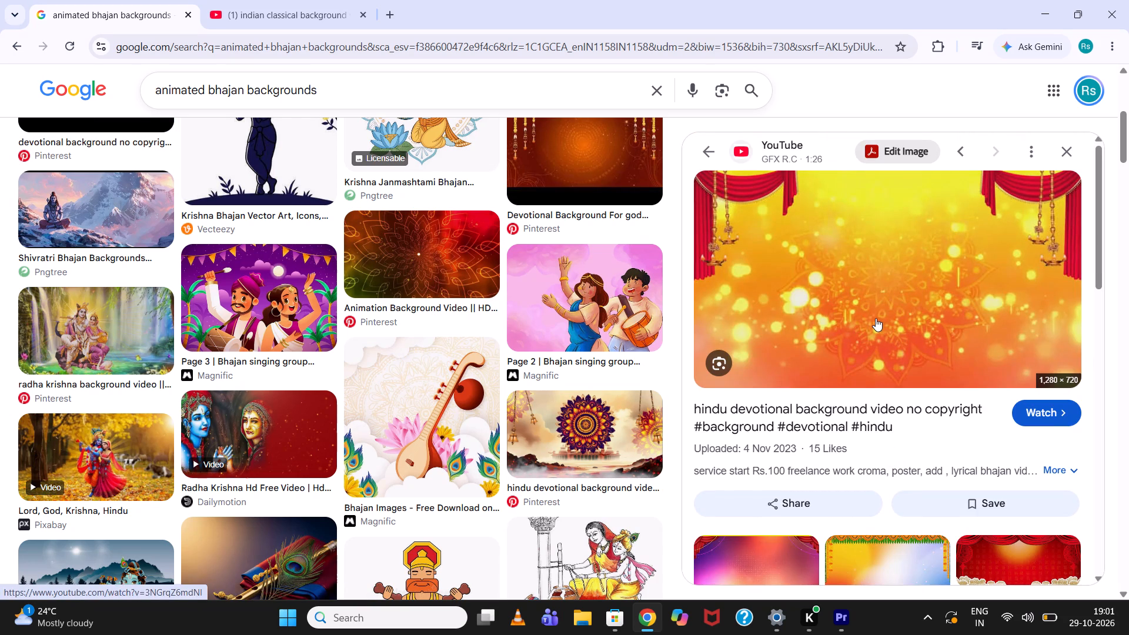
click(876, 318)
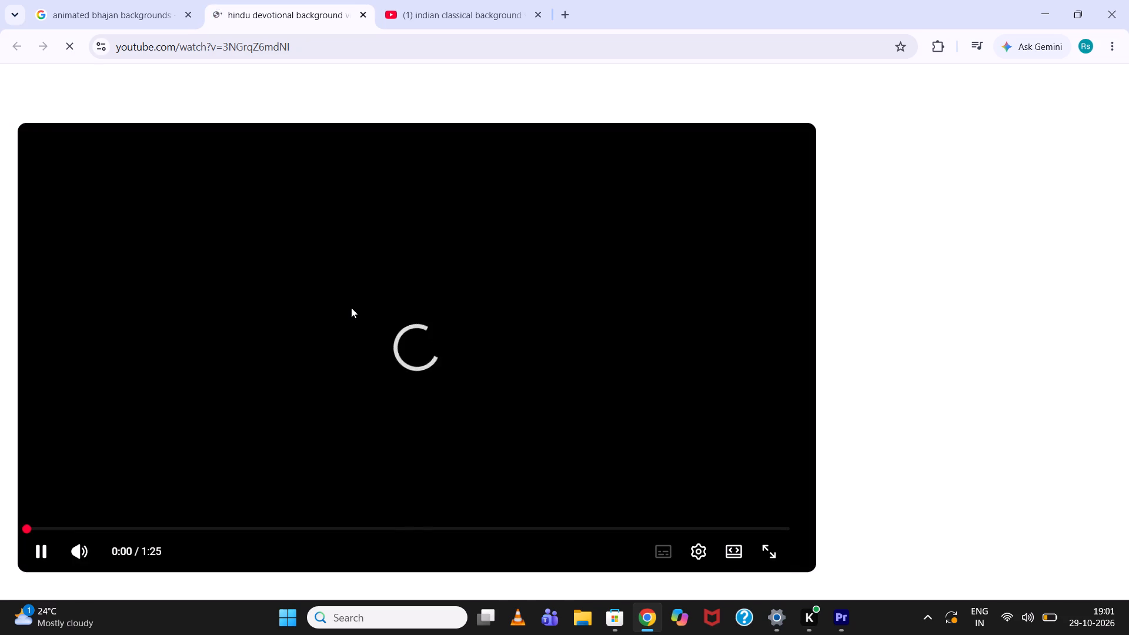
Play the opening seconds of the hindu devotional background video to preview its animation, and pause it.
click(351, 308)
scroll(351, 308, down, 2)
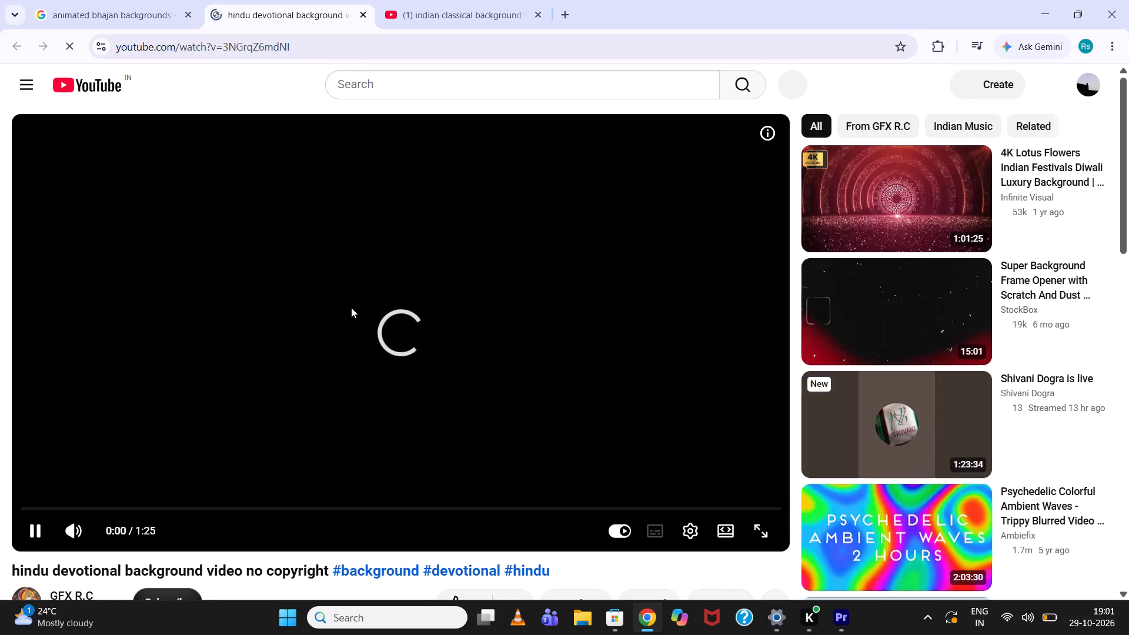
scroll(392, 364, down, 1)
click(393, 337)
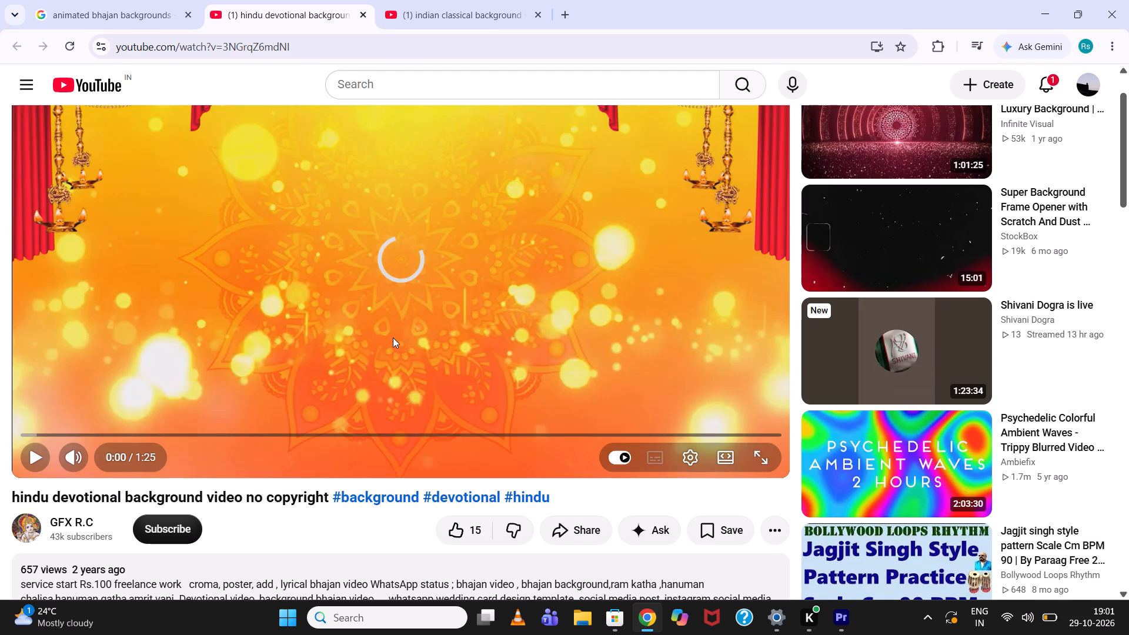
click(400, 306)
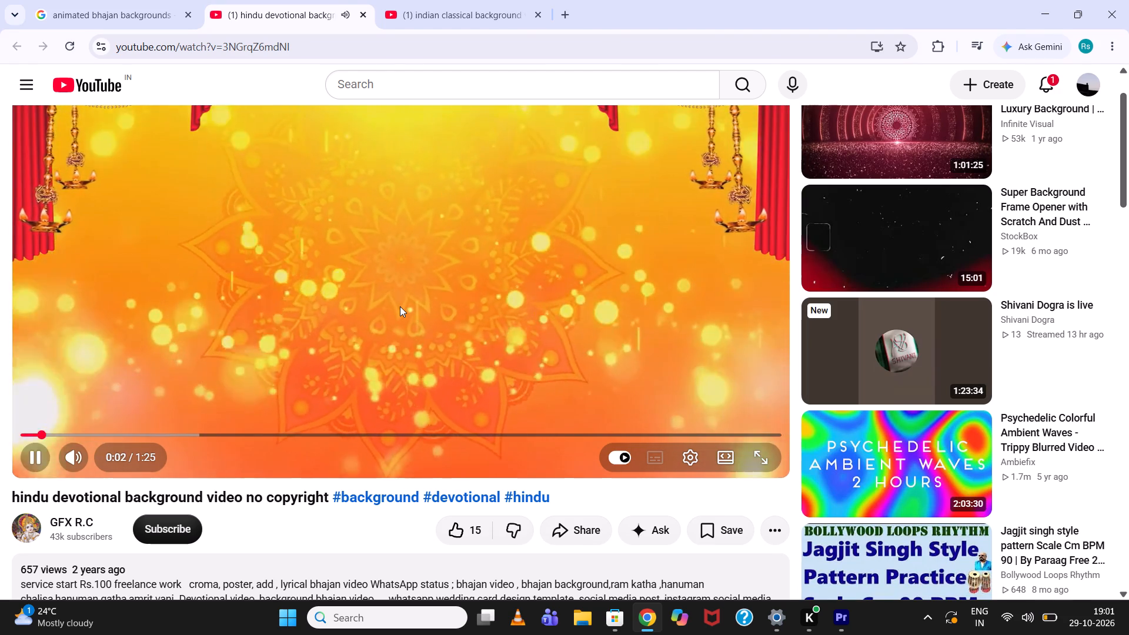
click(400, 306)
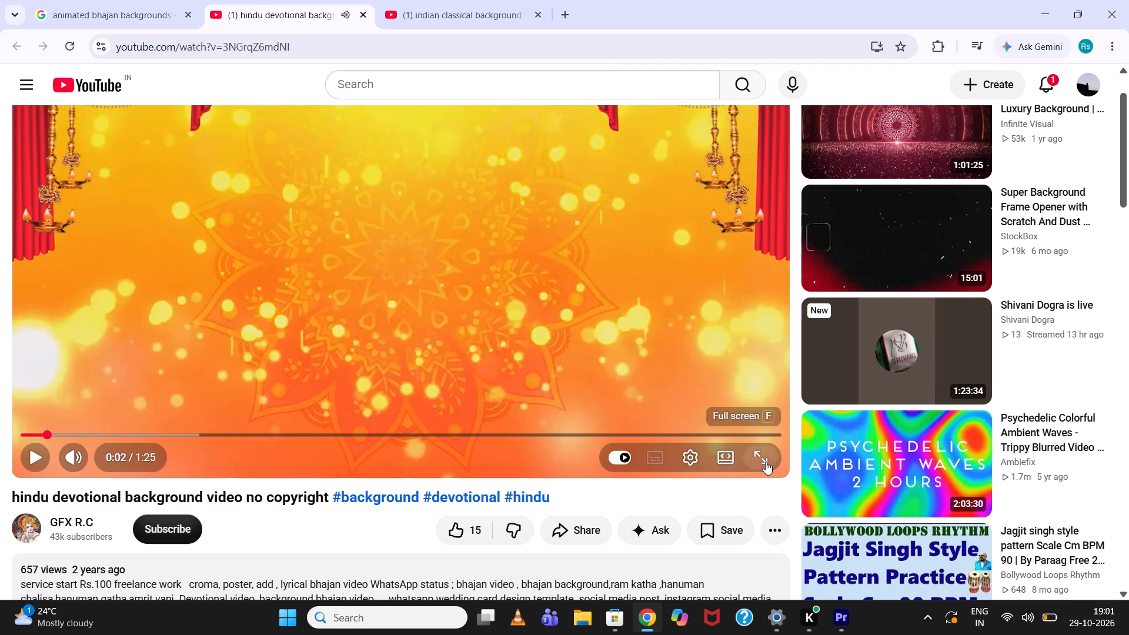
Copy the share link of the hindu devotional background video.
click(584, 521)
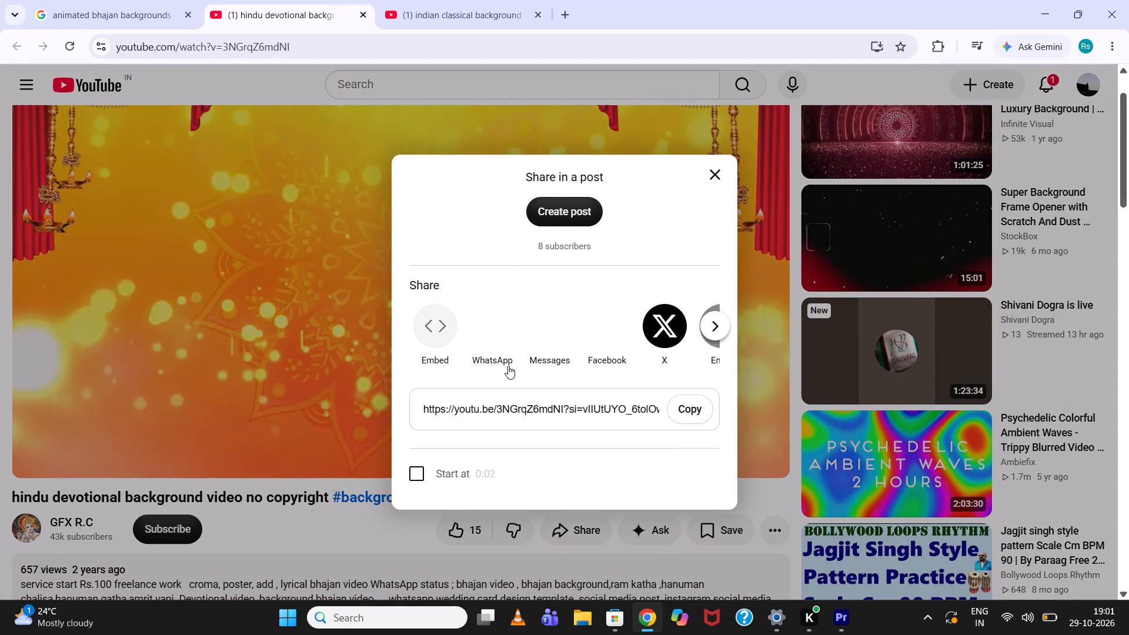
click(677, 403)
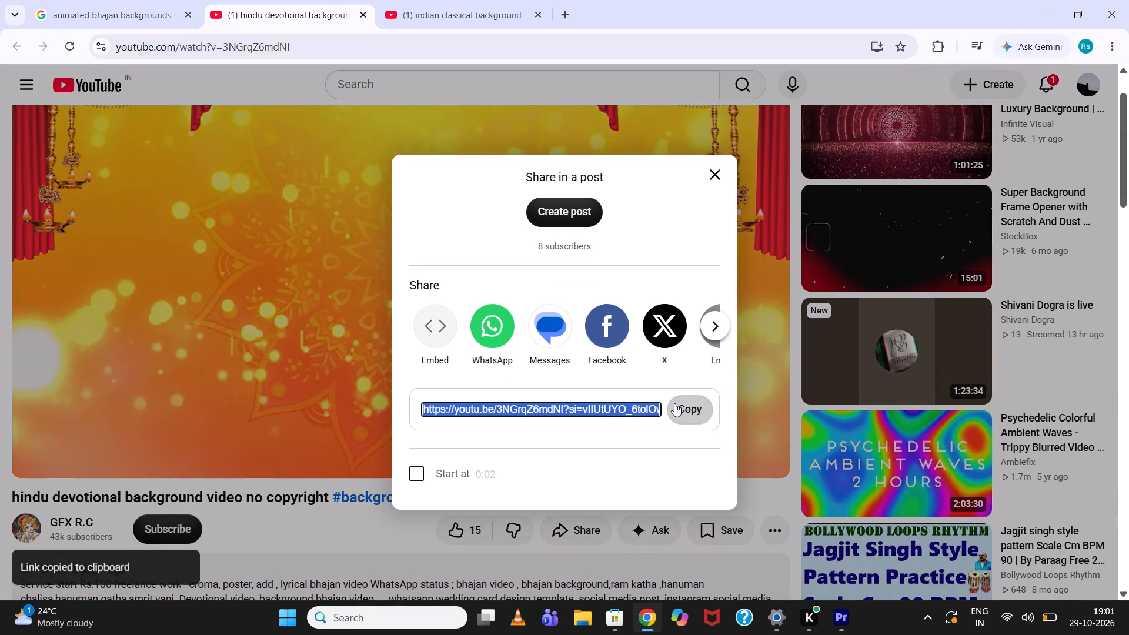
Open the VidsSave YouTube video downloader in a new tab and paste the copied video link into it.
click(560, 4)
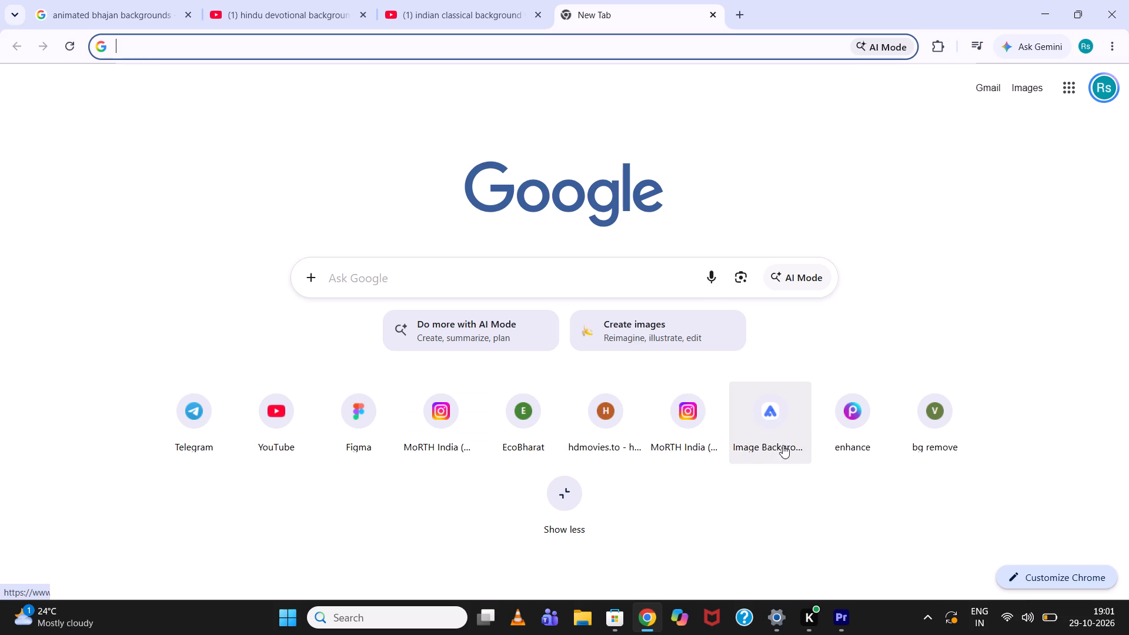
text(yt)
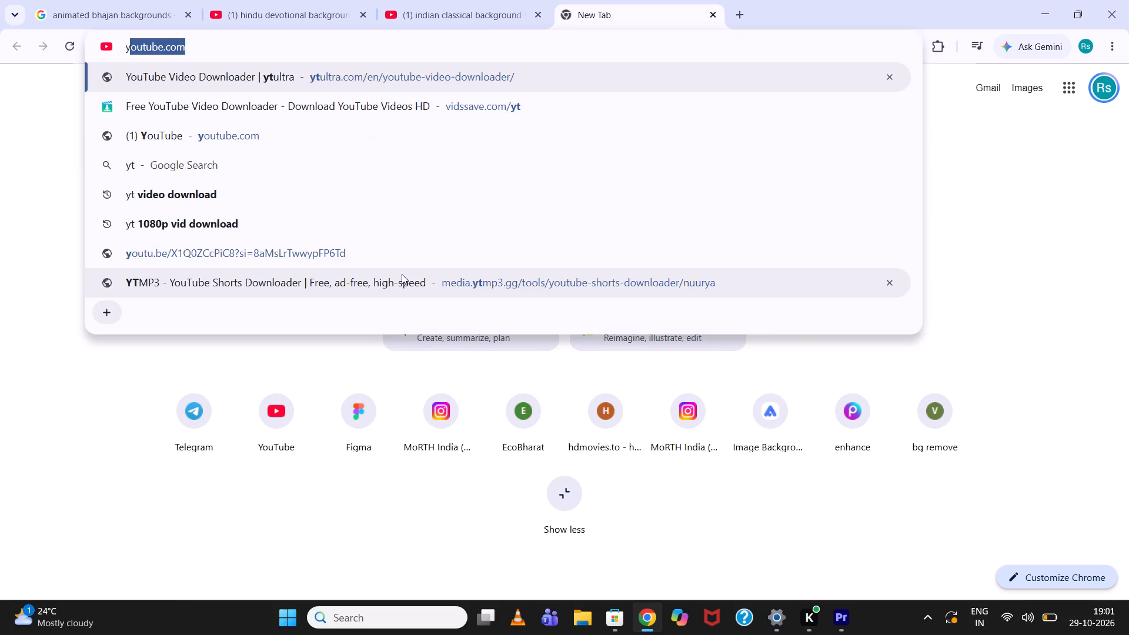
click(236, 103)
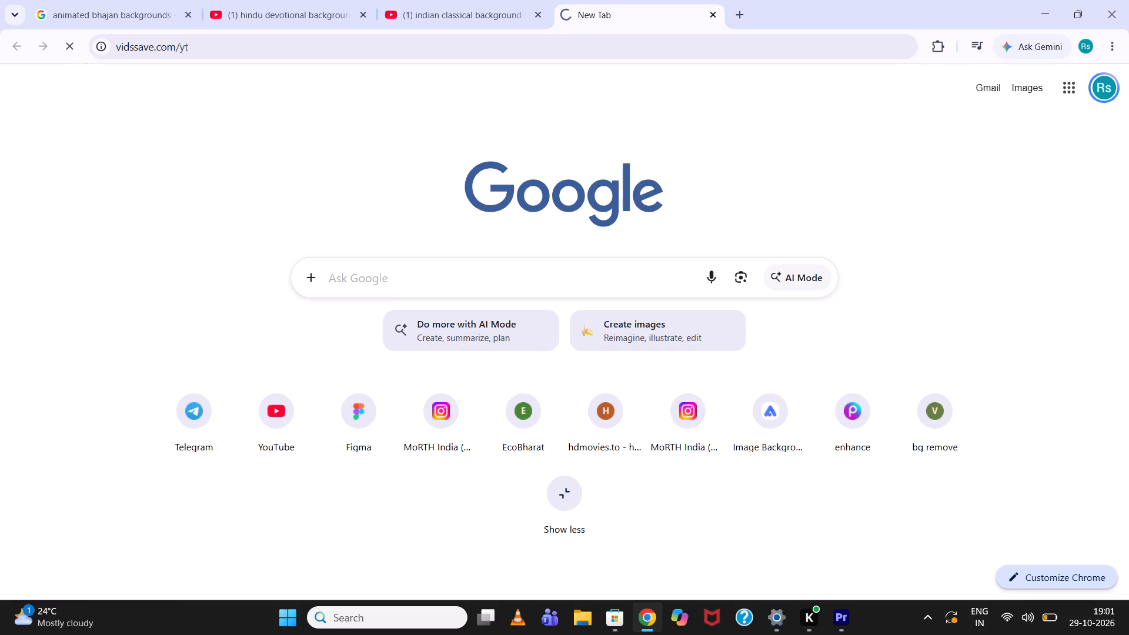
click(428, 377)
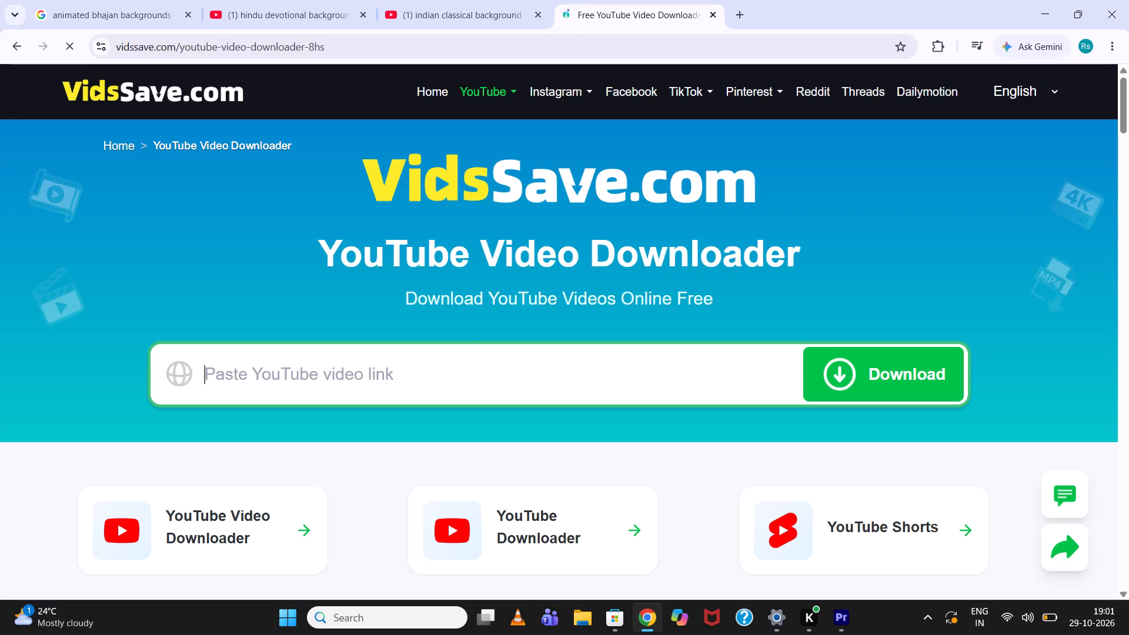
key(ctrl+v)
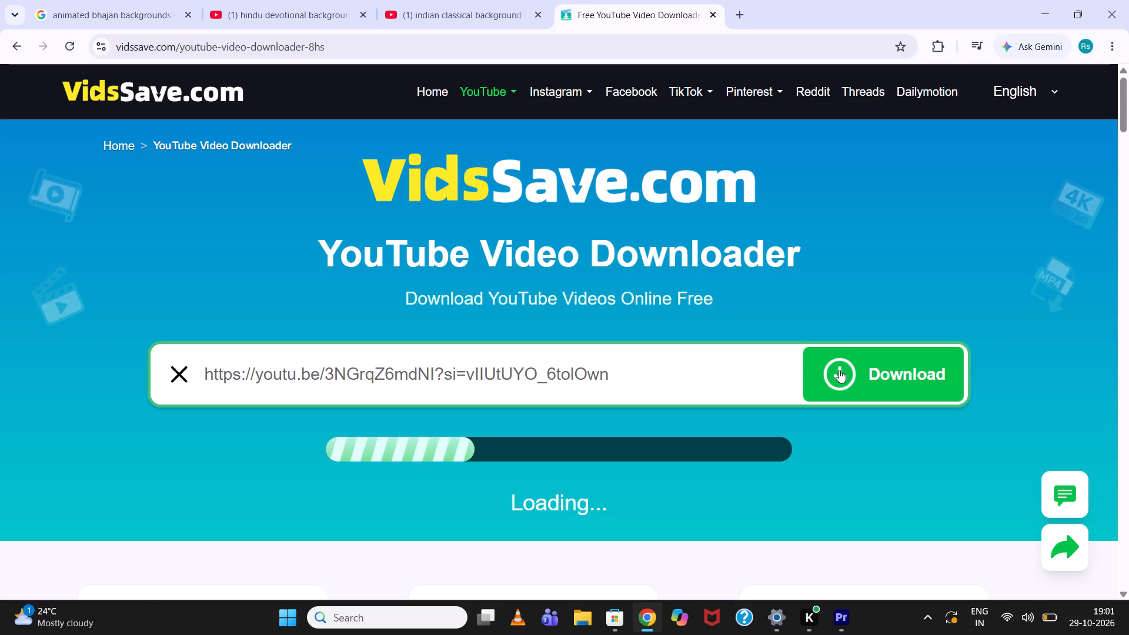
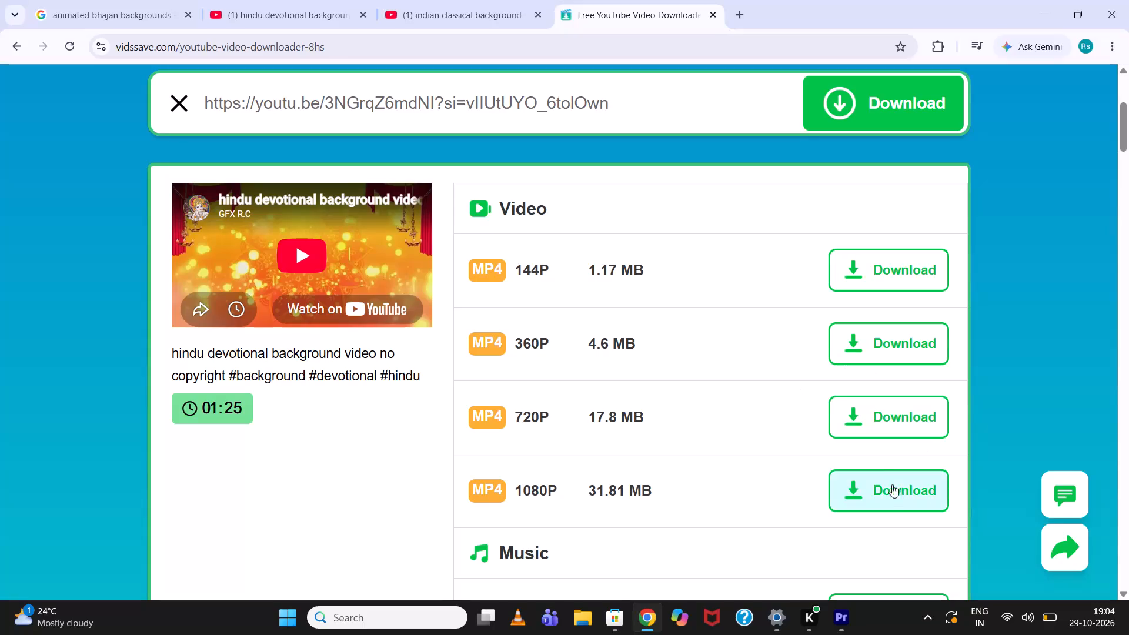
Download the hindu devotional background video as a 1080P MP4 and check its download progress.
click(876, 496)
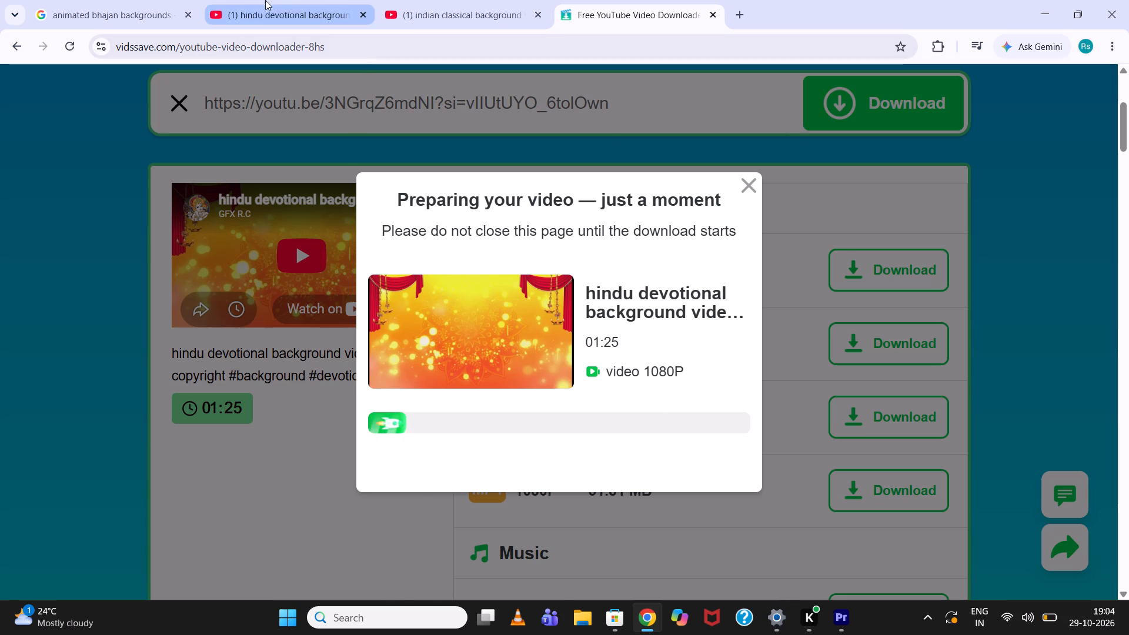
click(93, 0)
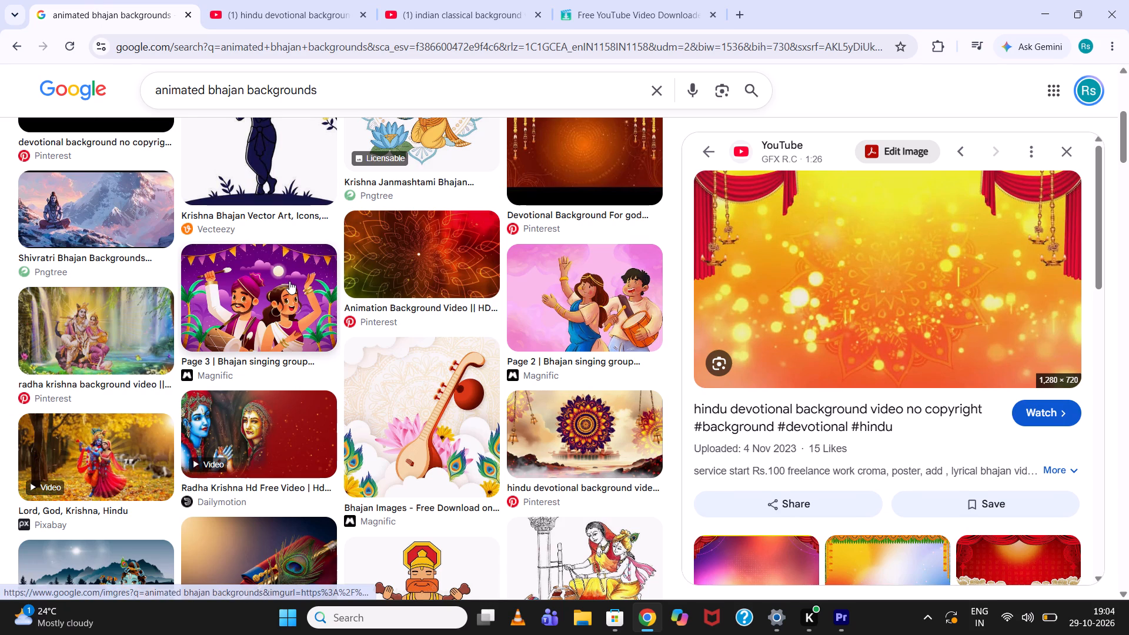
scroll(796, 295, down, 4)
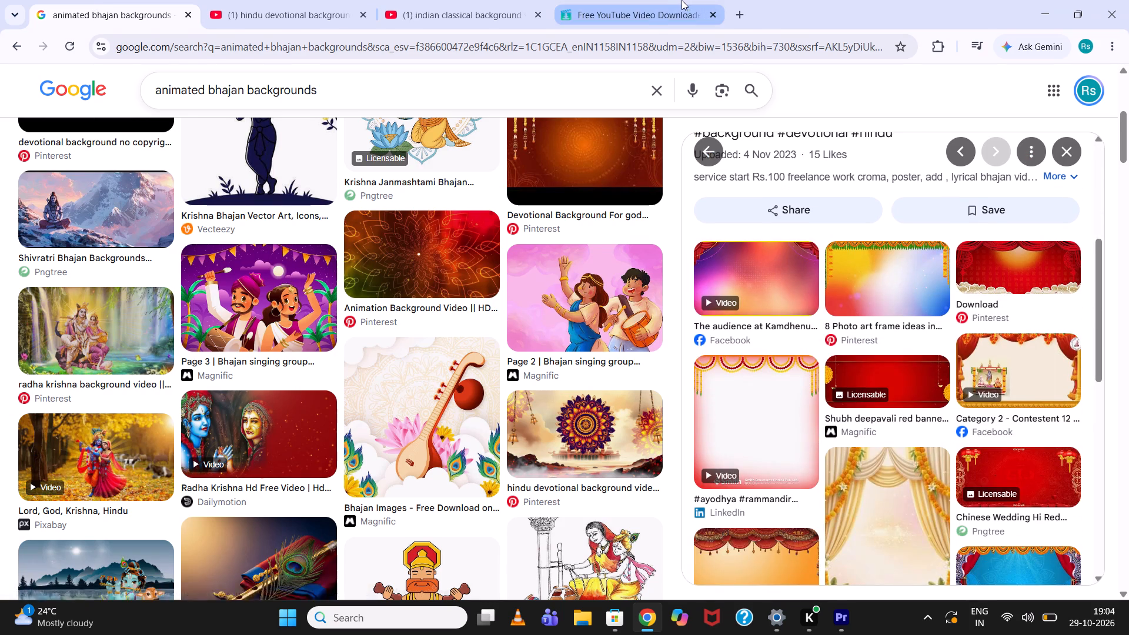
click(682, 0)
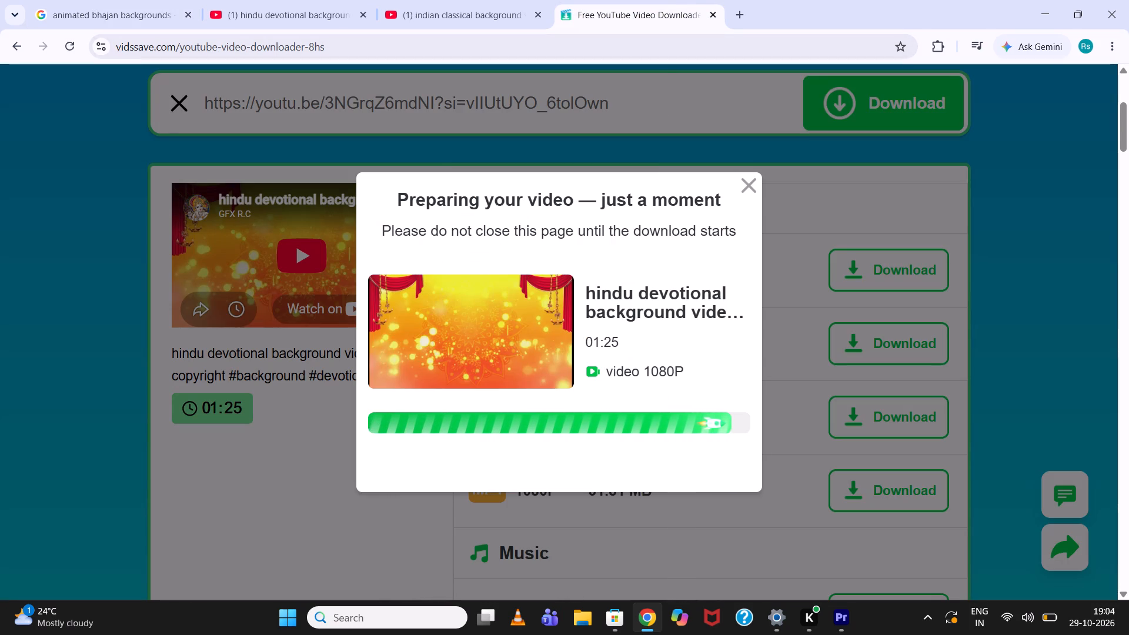
click(614, 282)
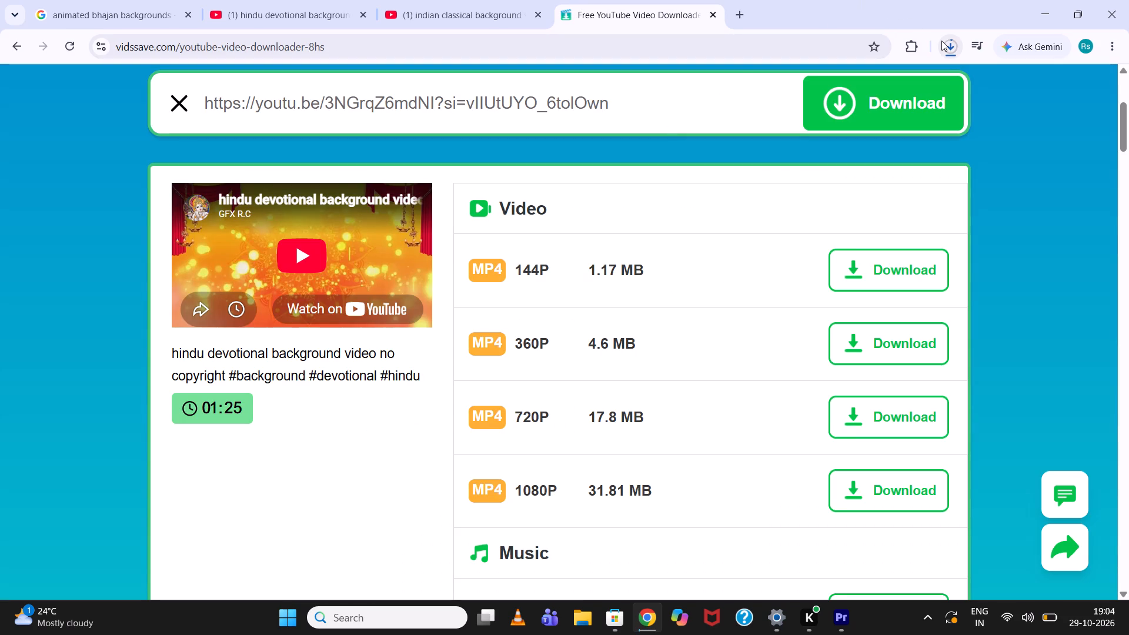
click(941, 41)
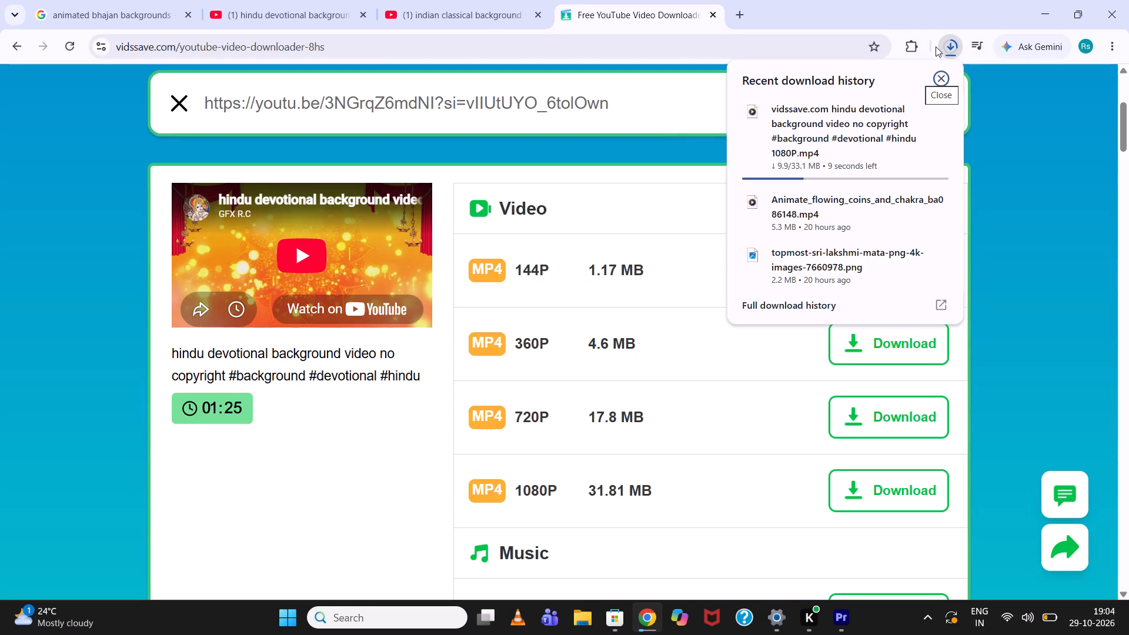
Search Google for "kanak dhara strot" in the animated bhajan backgrounds tab.
click(142, 0)
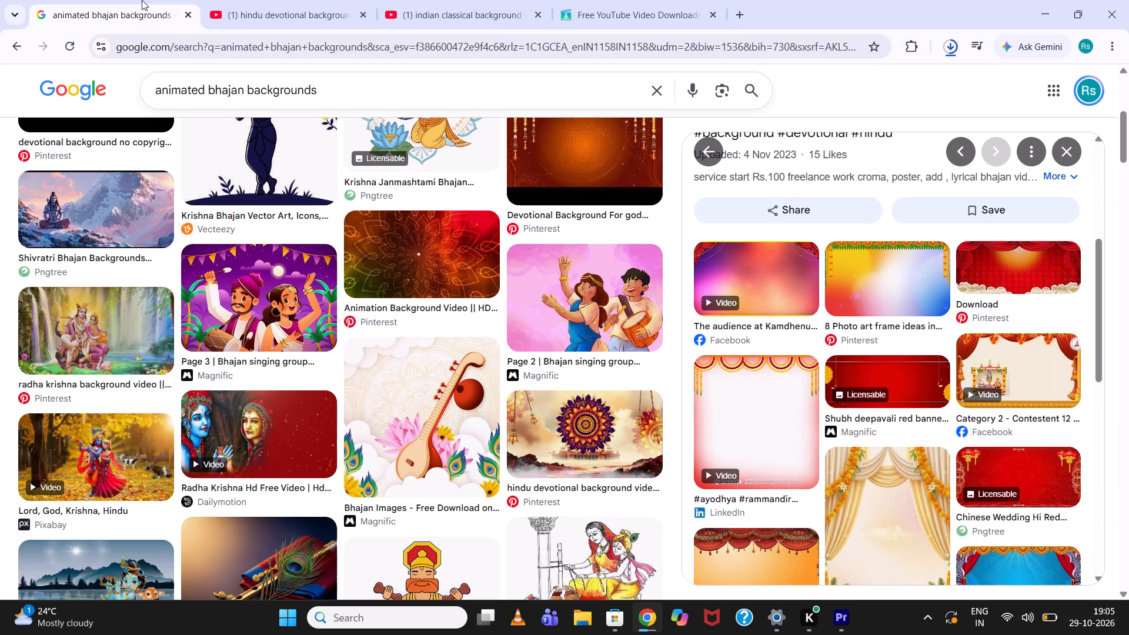
click(202, 48)
text(kanak dhara)
key(Return)
Copy the Hindi words "श्री कनकधारा स्तोत्र" from the title of the Spiritual Activity video in the search results.
scroll(256, 279, down, 1)
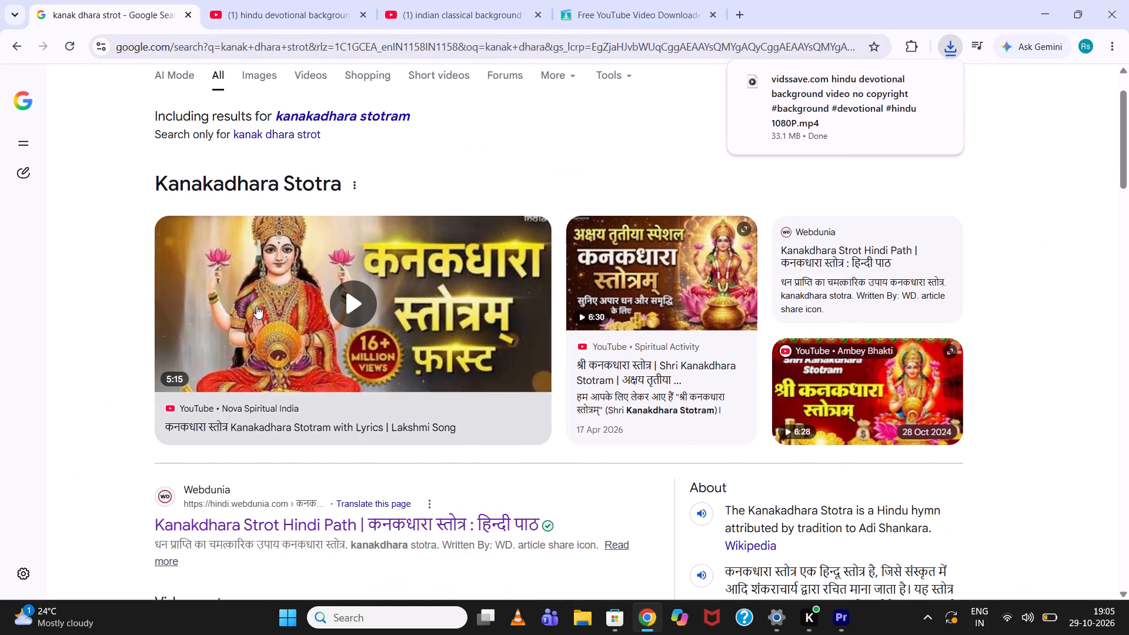
scroll(256, 306, down, 5)
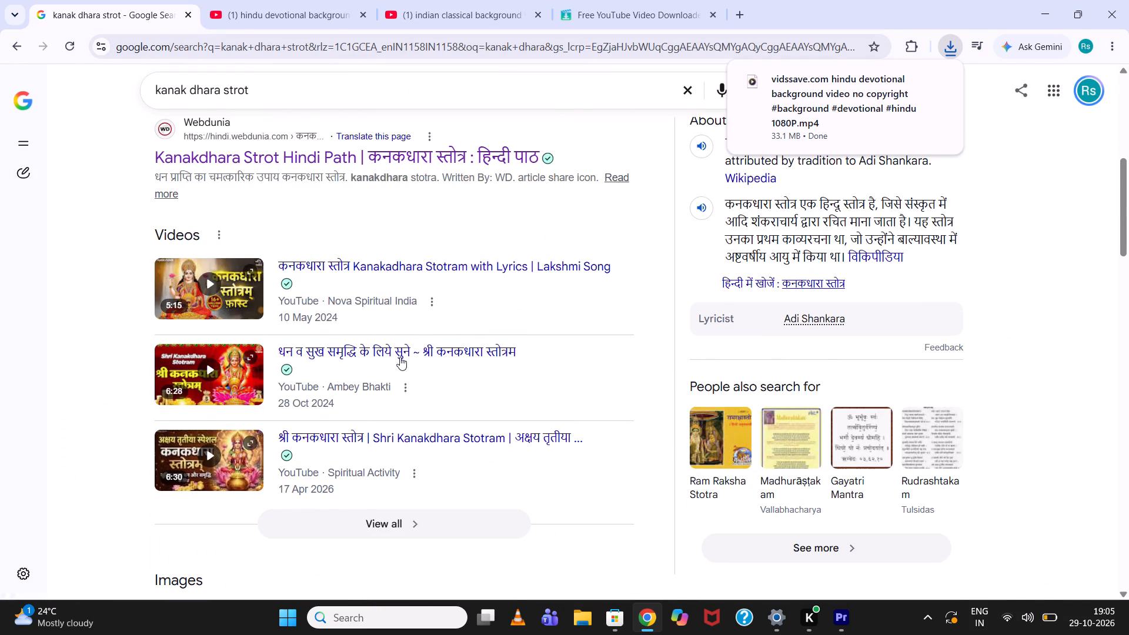
scroll(355, 433, down, 2)
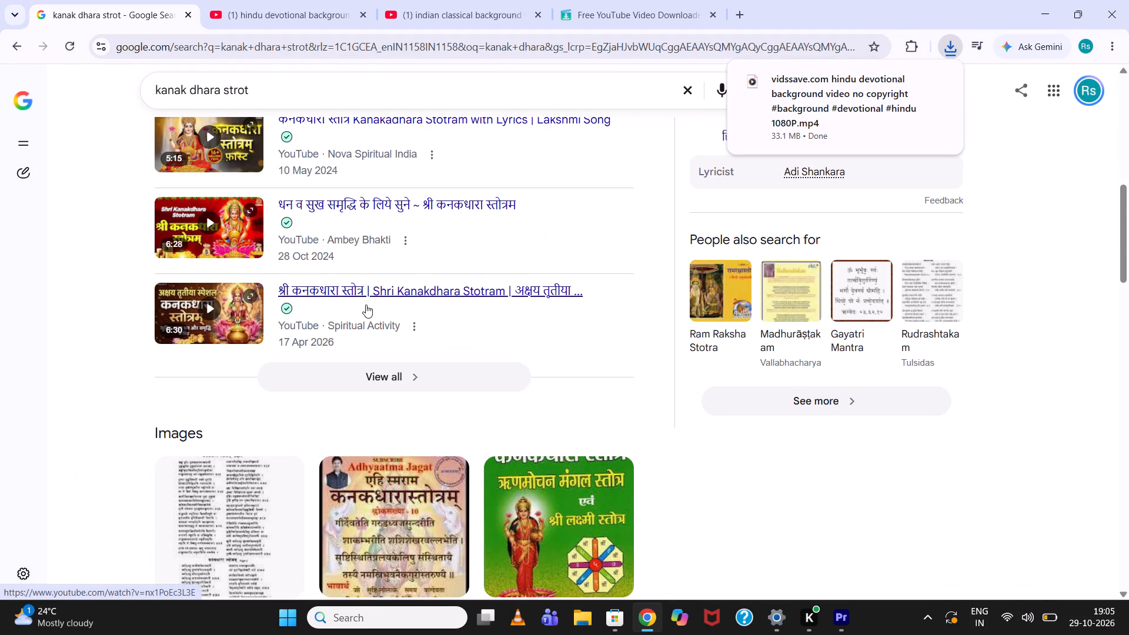
drag(359, 311, 326, 280)
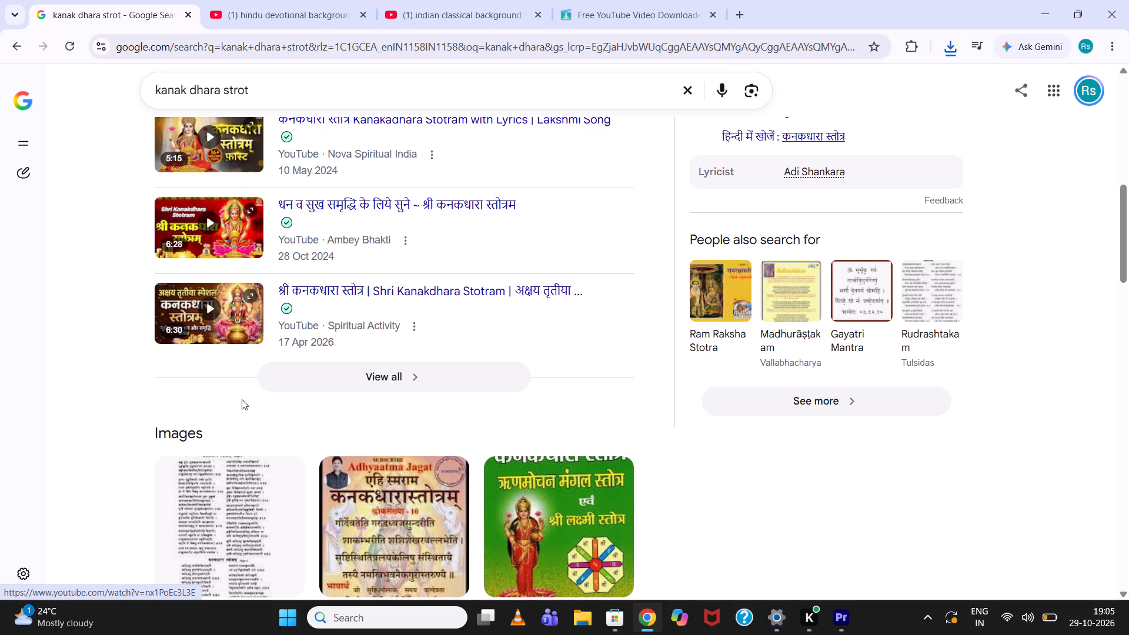
drag(241, 399, 275, 276)
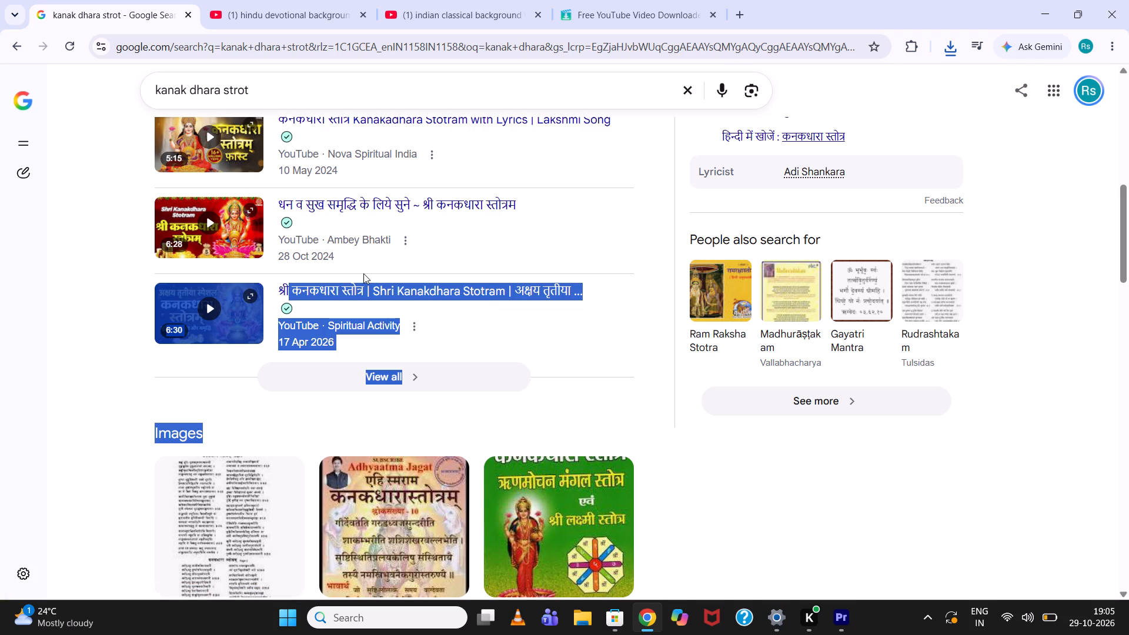
drag(365, 273, 333, 282)
drag(366, 274, 333, 282)
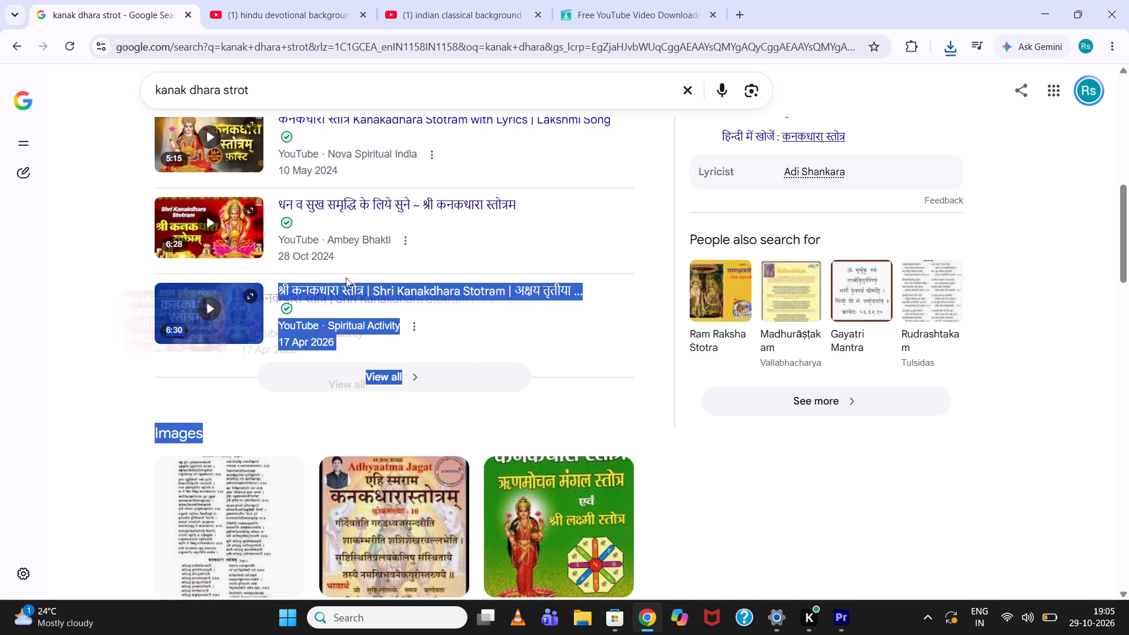
click(356, 272)
drag(363, 275, 279, 280)
key(ctrl+c)
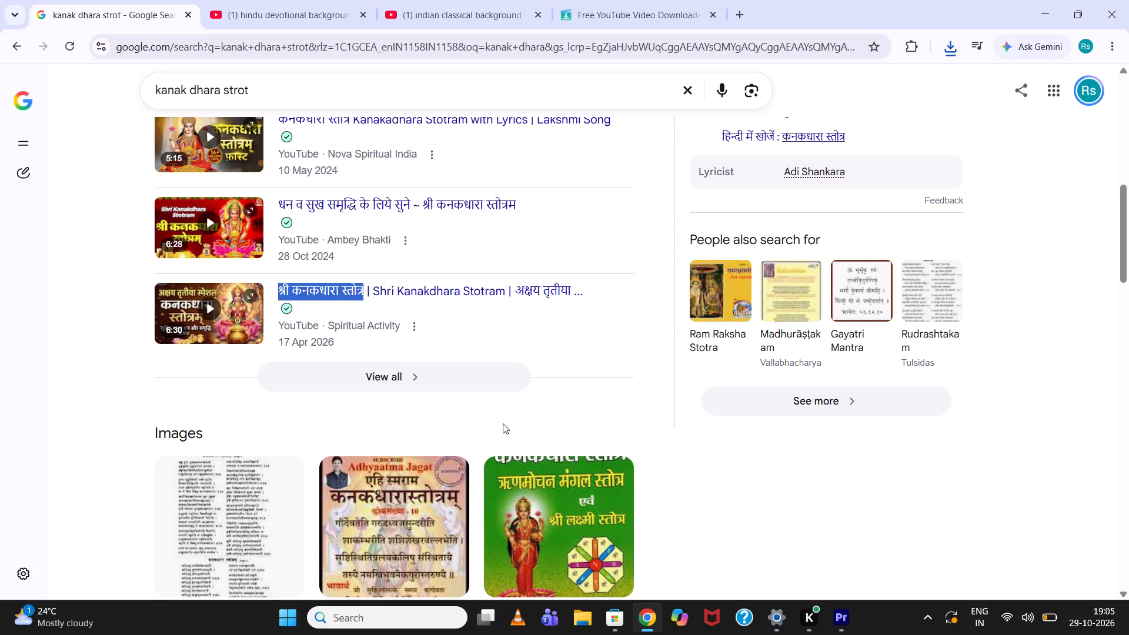
key(ctrl+c)
key(ctrl+c)
scroll(553, 380, down, 6)
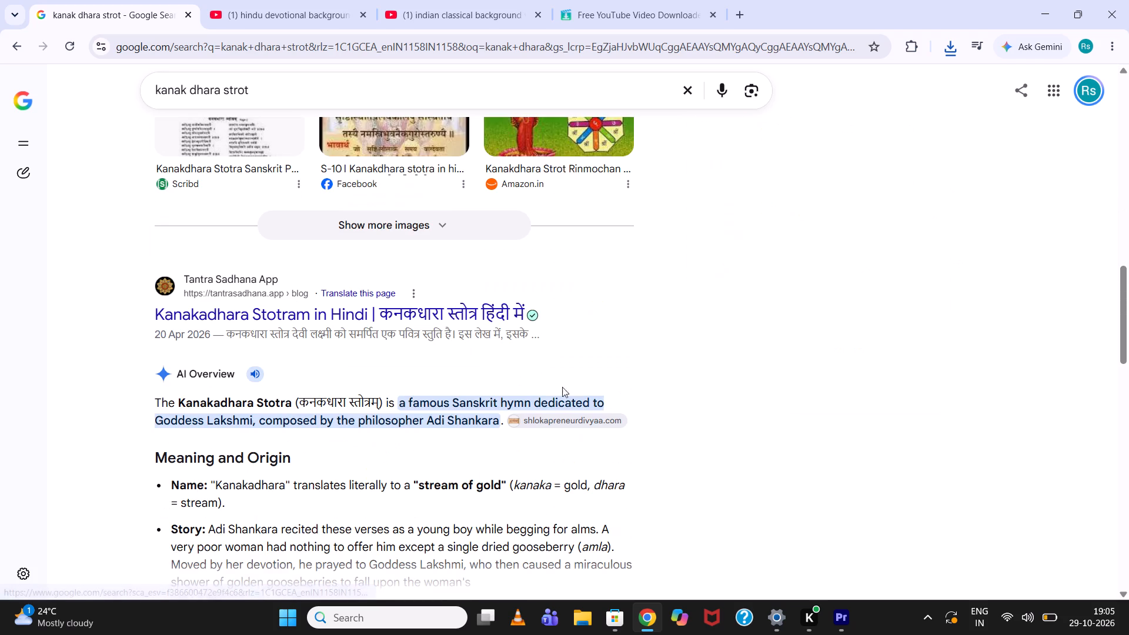
Switch to Premiere and import the downloaded vidssave hindu devotional background video from Downloads into the shri lxmi project.
click(833, 624)
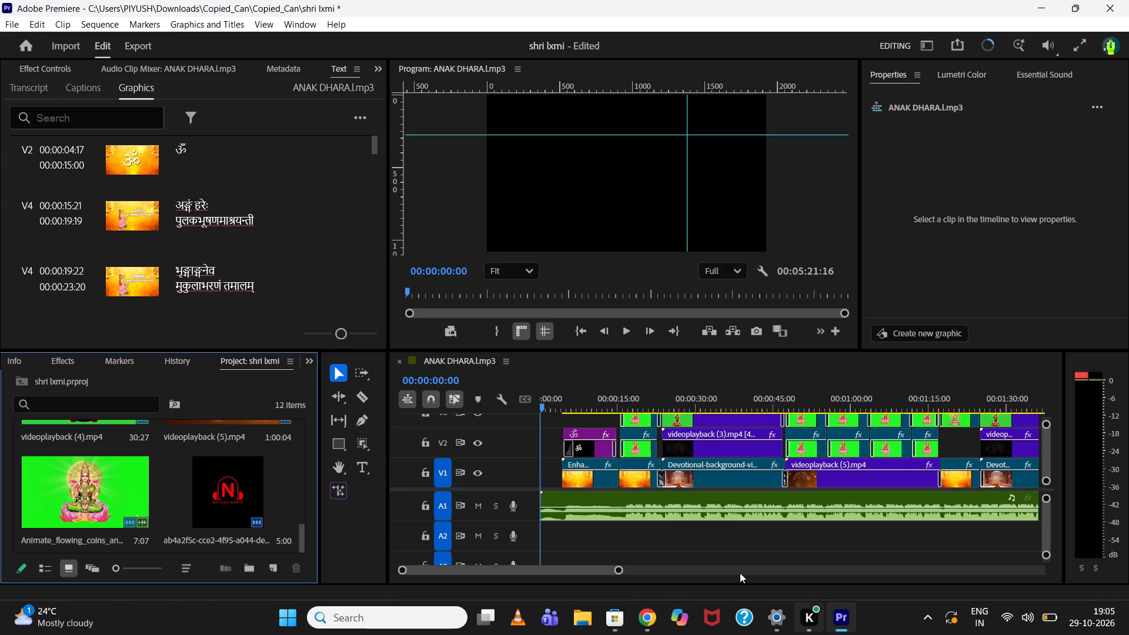
click(299, 536)
click(302, 538)
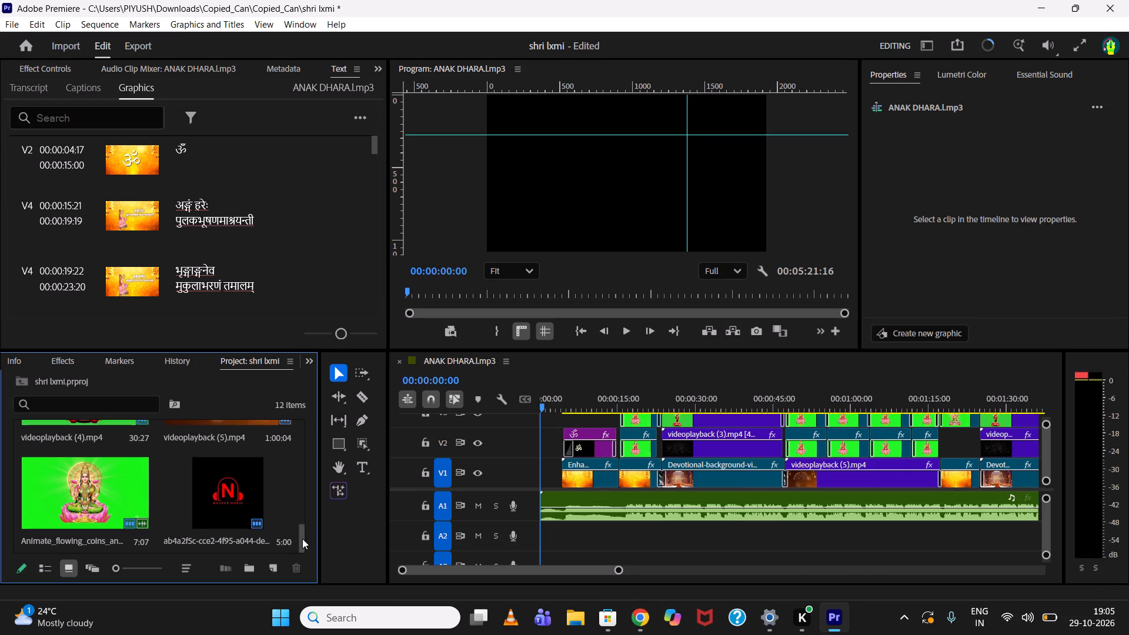
key(ctrl+i)
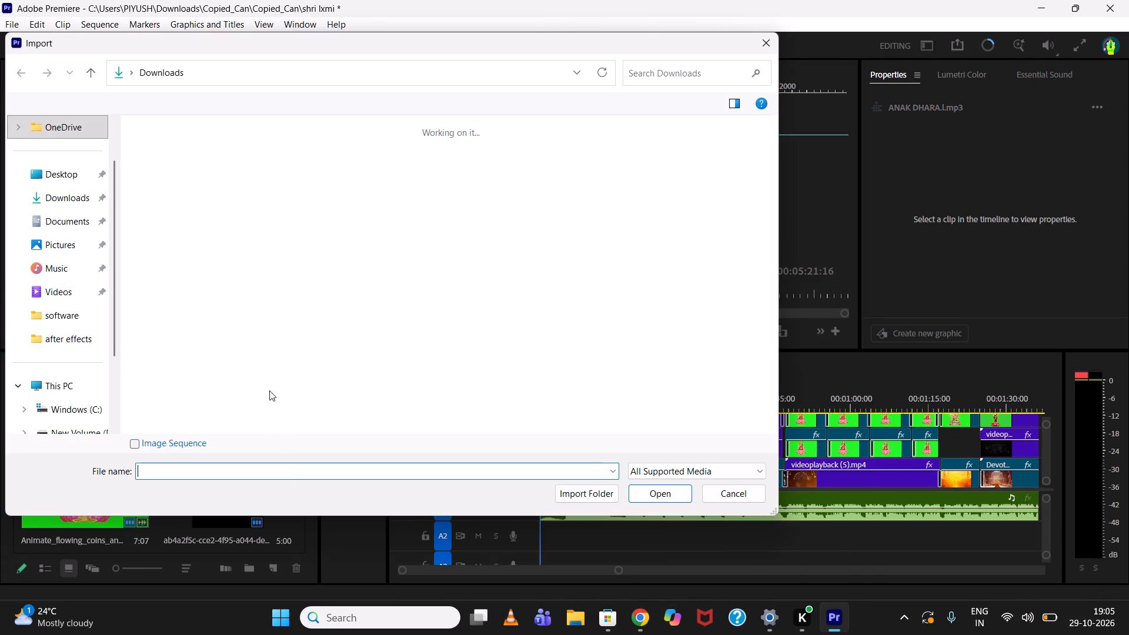
scroll(226, 250, up, 7)
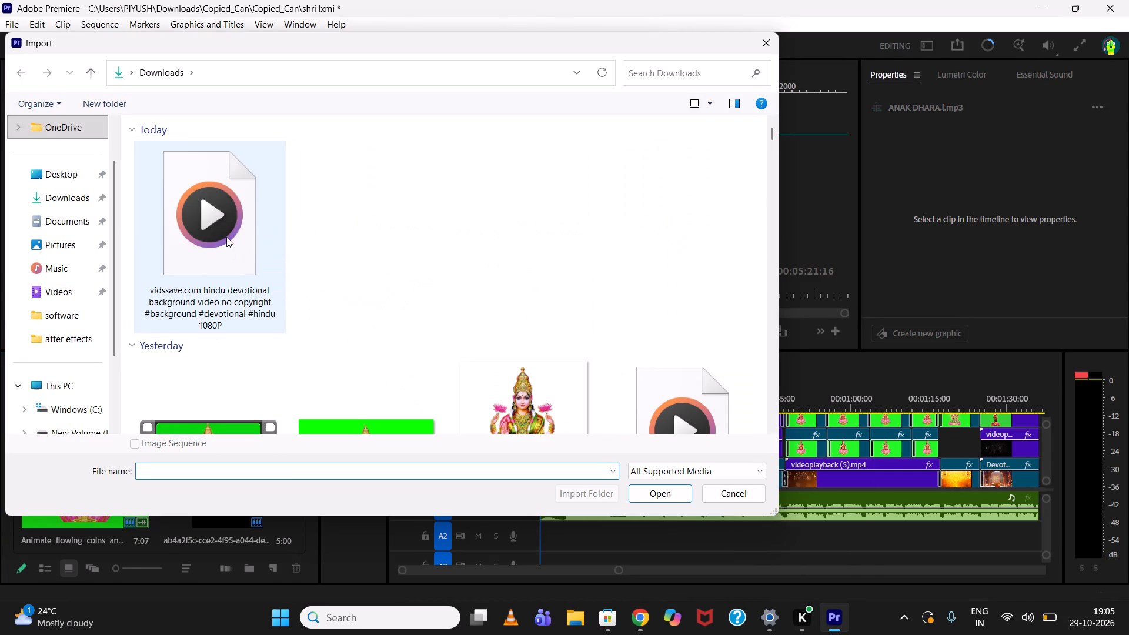
scroll(226, 237, up, 1)
double_click(226, 237)
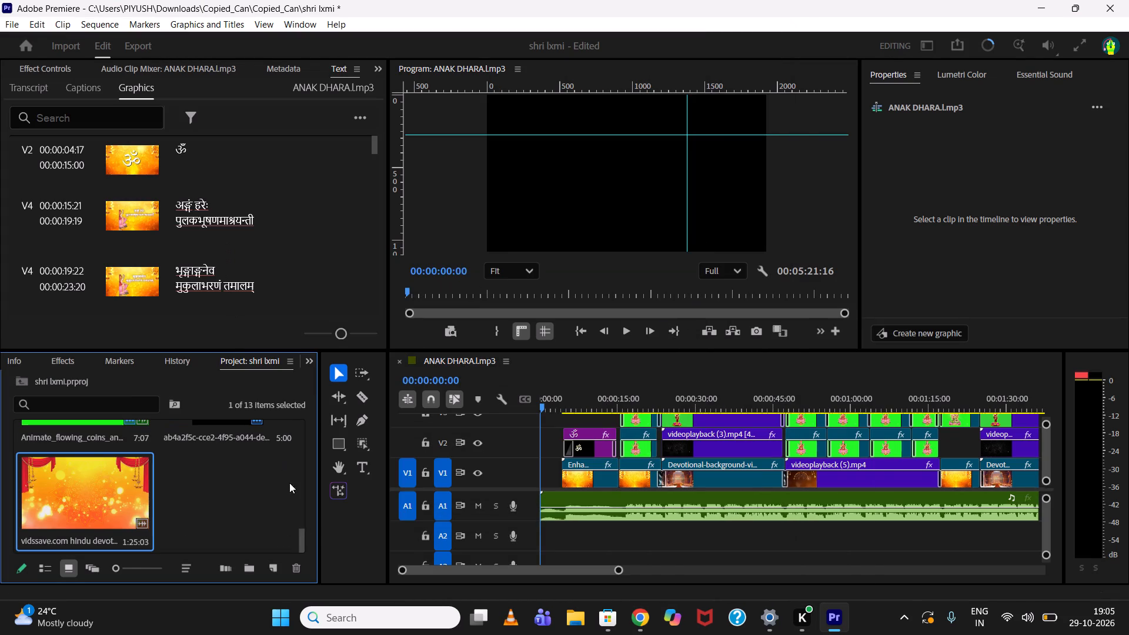
Open the imported hindu devotional background video in the Source monitor.
double_click(110, 515)
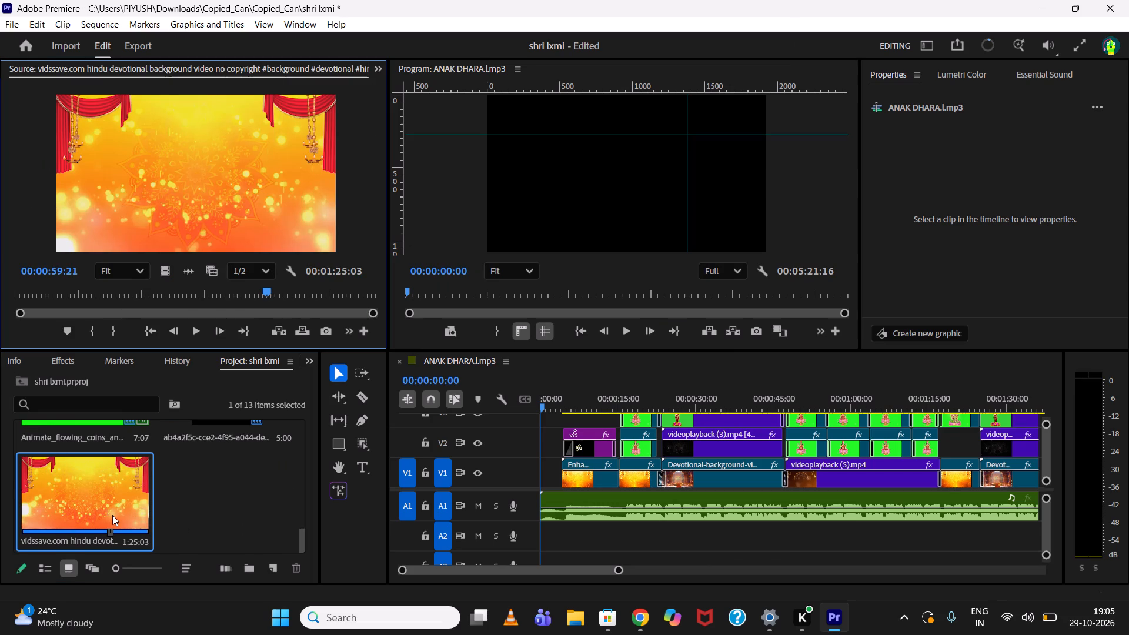
double_click(109, 476)
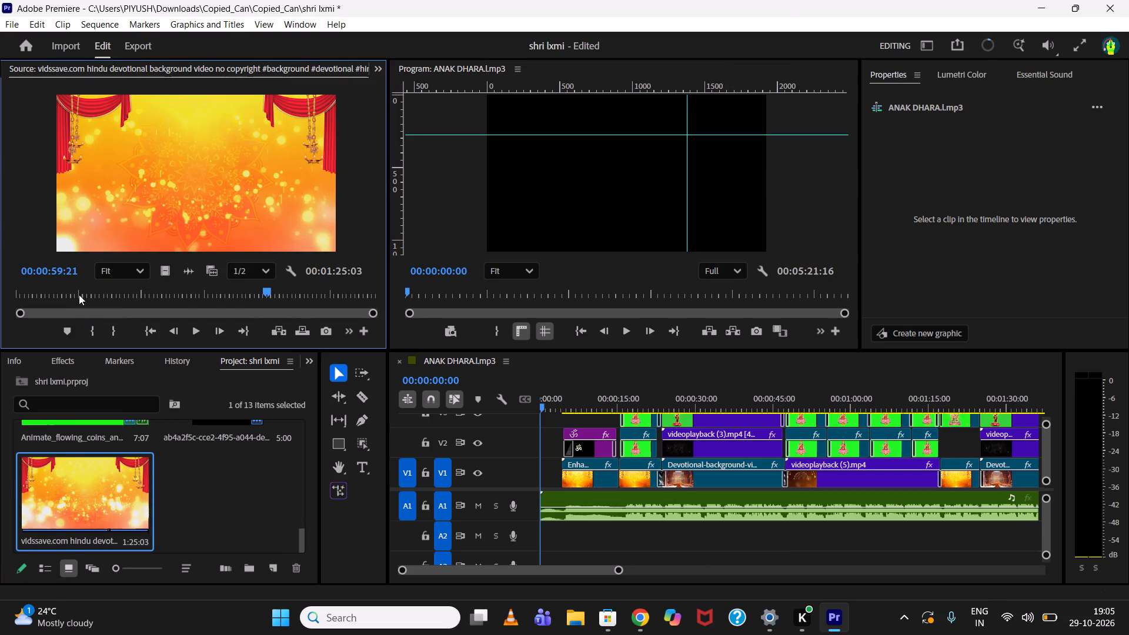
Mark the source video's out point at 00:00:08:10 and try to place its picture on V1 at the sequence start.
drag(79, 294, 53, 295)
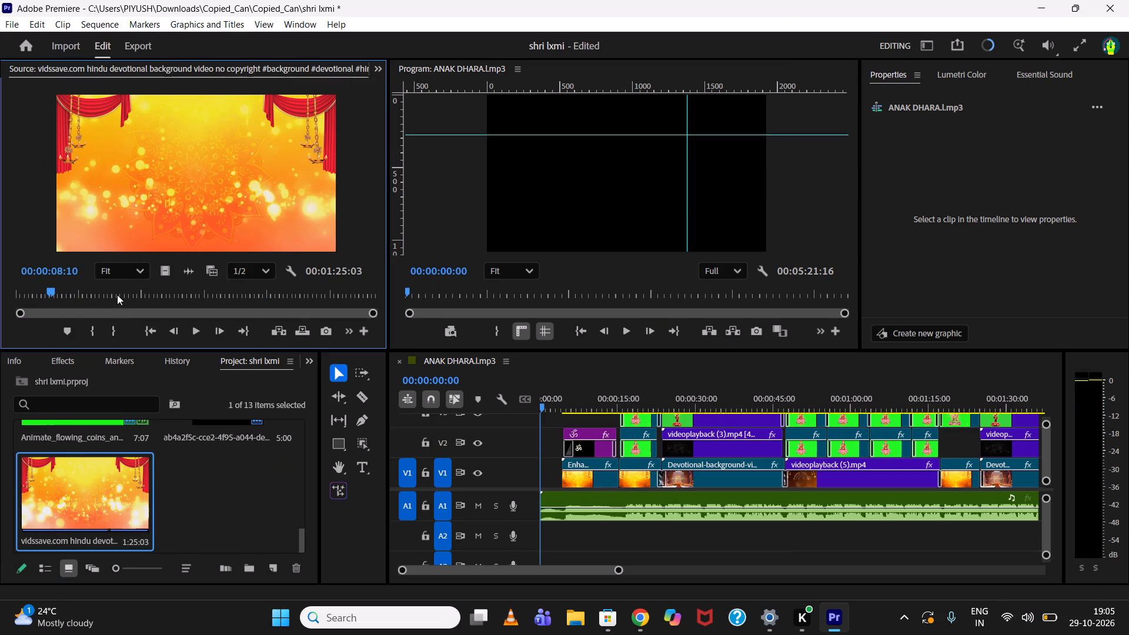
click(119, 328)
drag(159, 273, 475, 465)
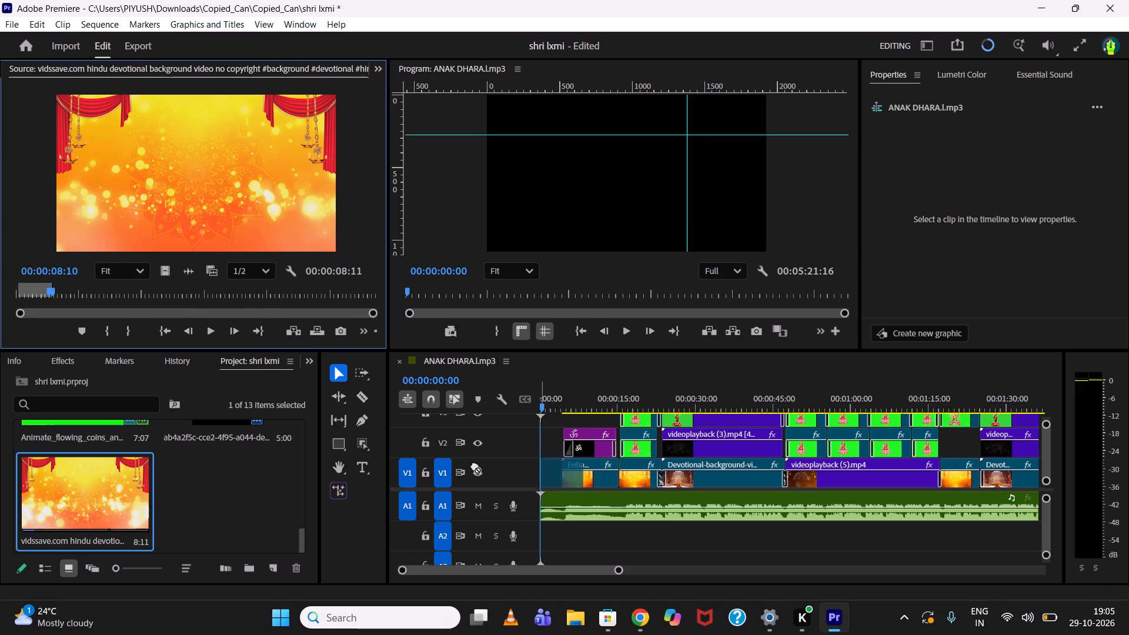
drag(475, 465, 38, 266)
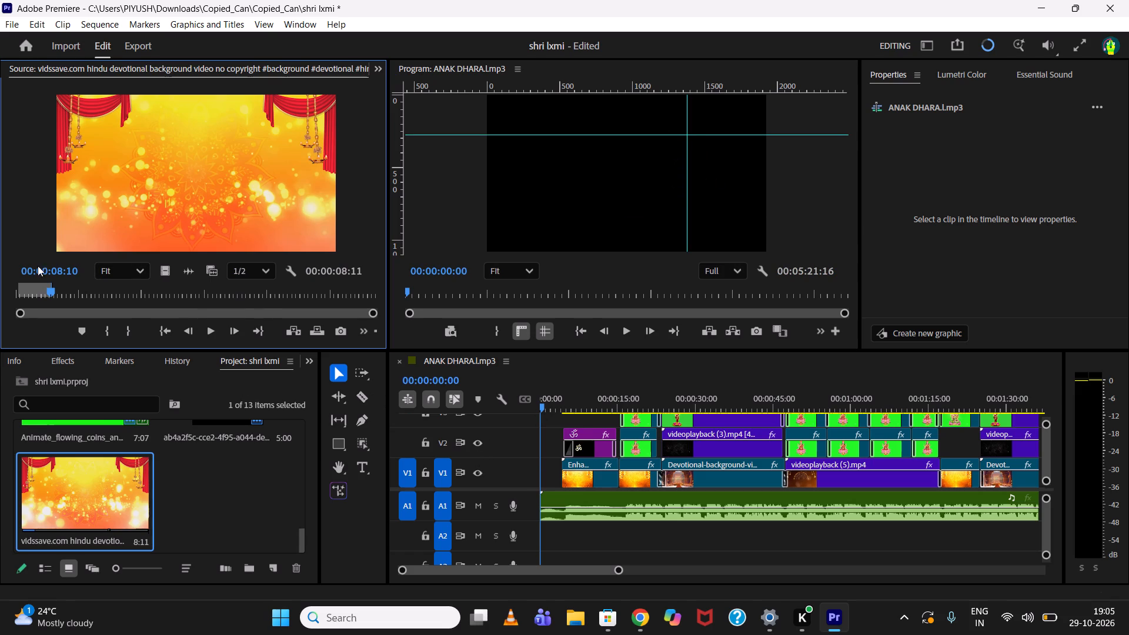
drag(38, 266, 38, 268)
Mark the source video's out point at 00:00:03:08 and place only its picture on V1 at the start of the sequence.
drag(39, 286, 32, 290)
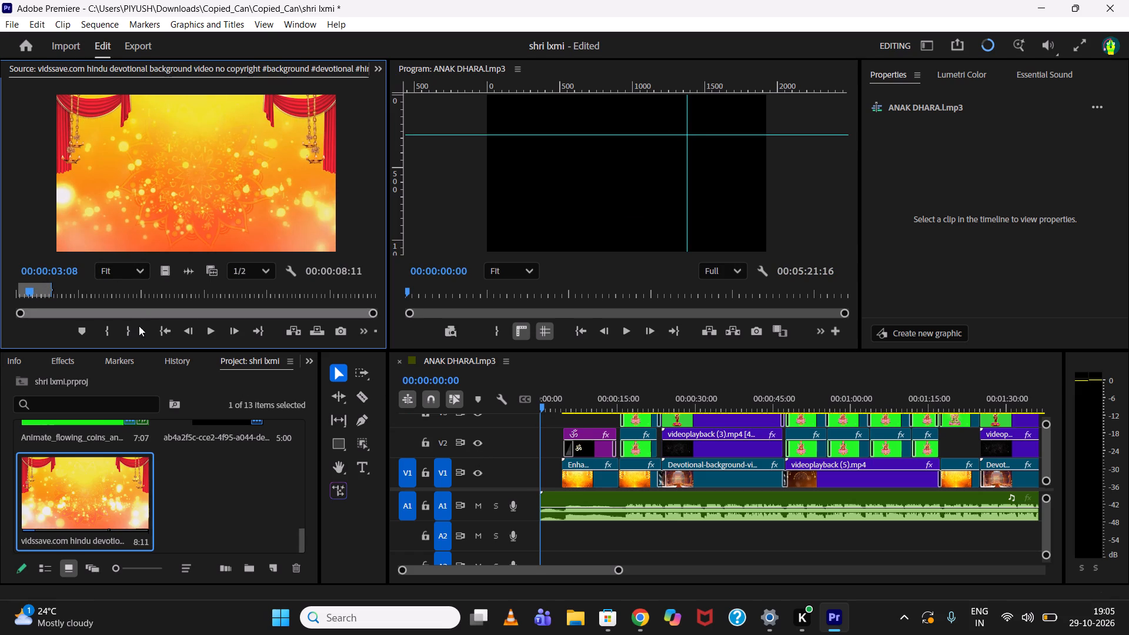
click(127, 331)
drag(163, 278, 425, 435)
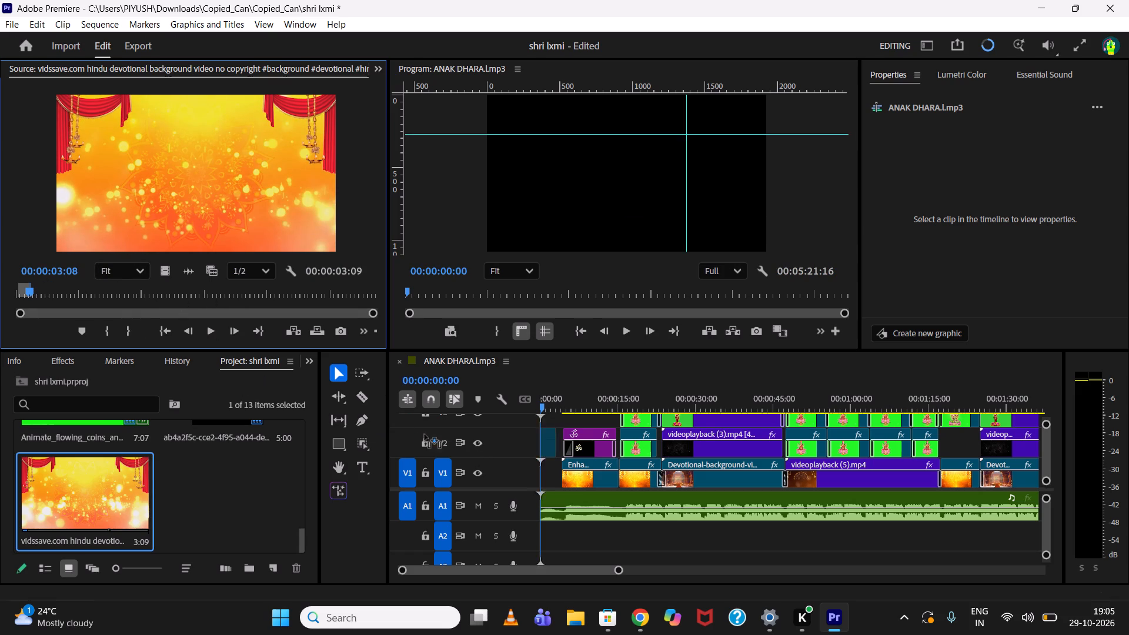
drag(425, 435, 495, 464)
Extend the new opening background clip on V1 to meet the start of the first Enhancer-HD clip.
alt+scroll(546, 475, up, 7)
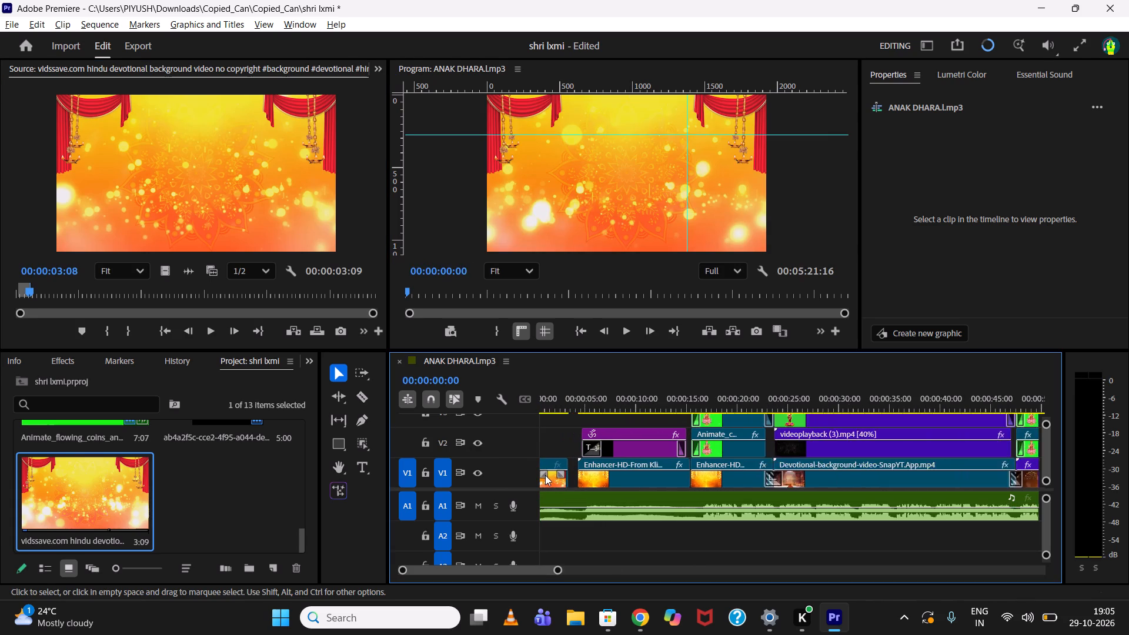
drag(584, 389, 589, 389)
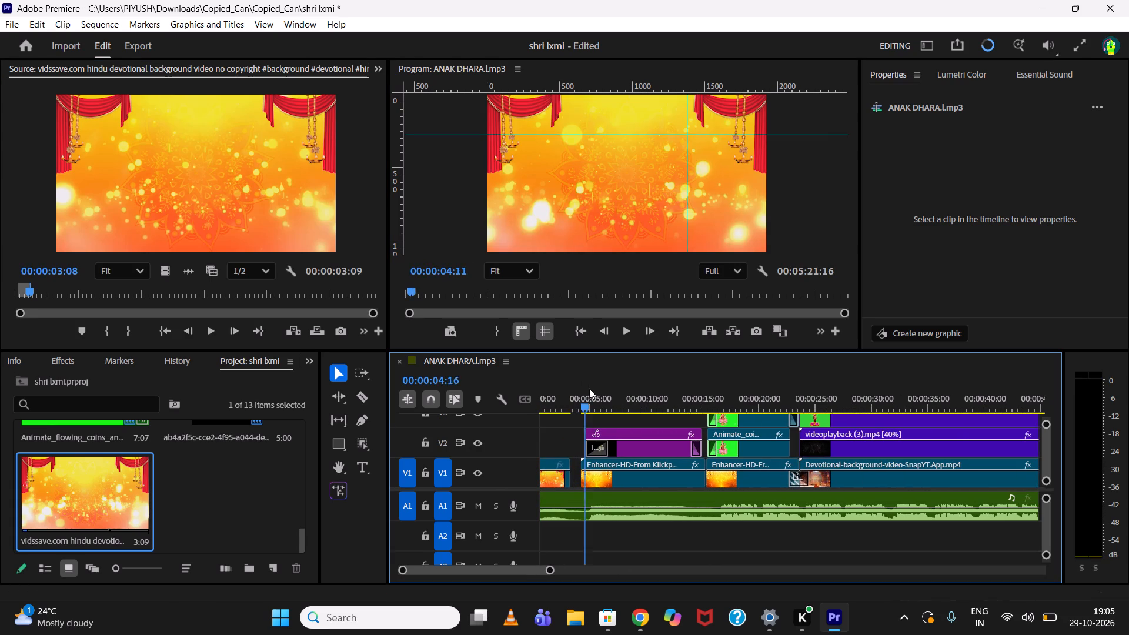
drag(589, 389, 566, 388)
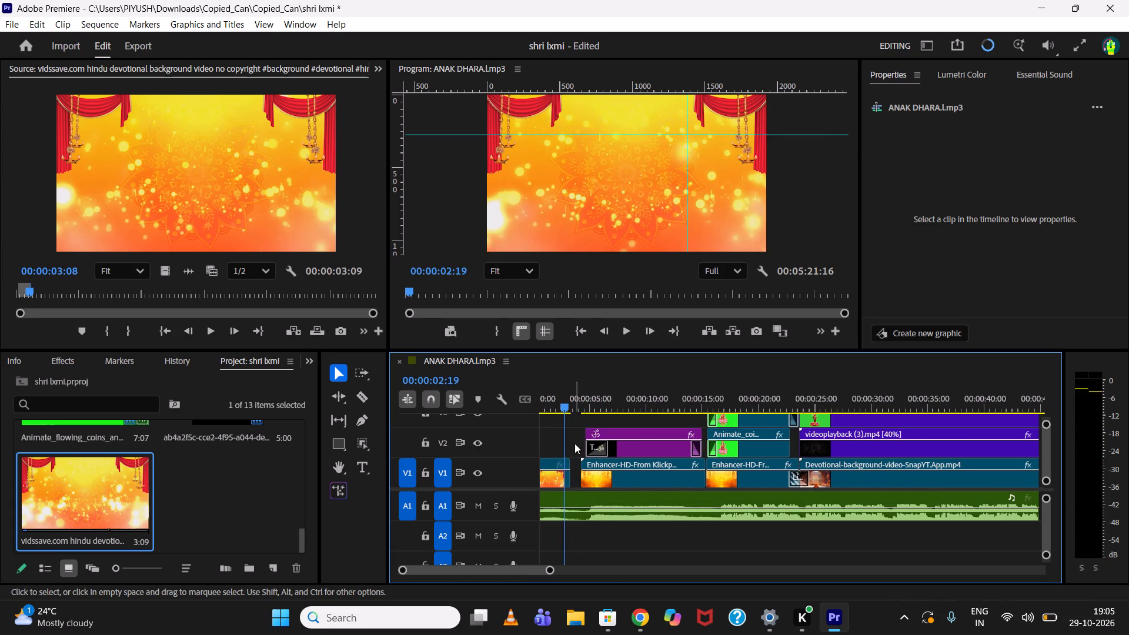
drag(570, 466, 579, 466)
Scrub through the first seven seconds to check the change from the curtain background to the ॐ title.
drag(578, 398, 573, 397)
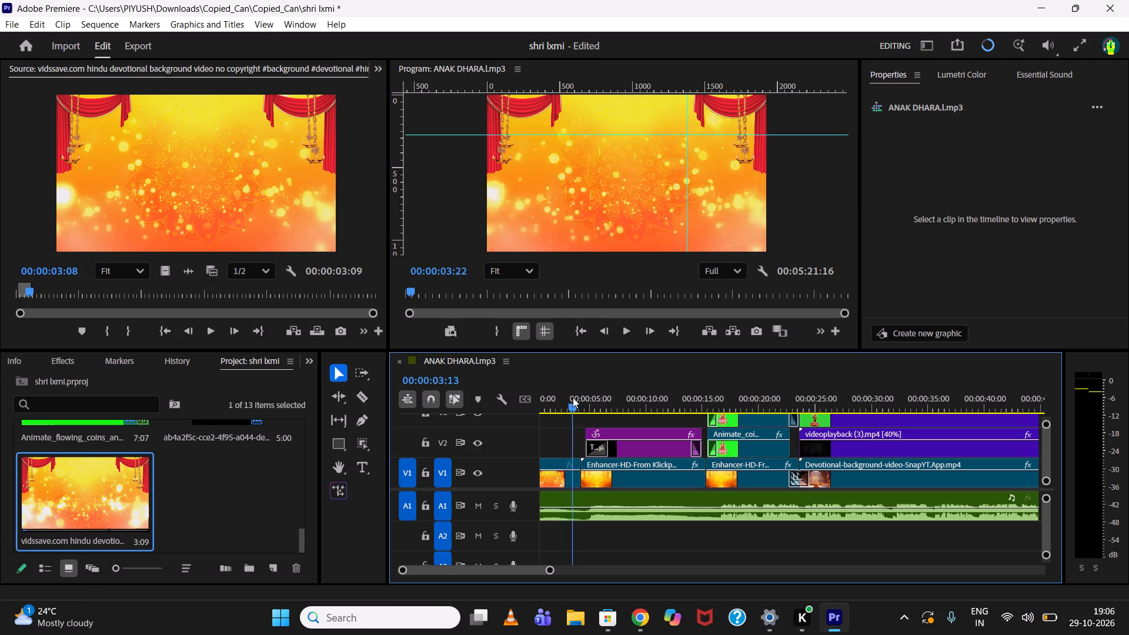
drag(573, 397, 612, 390)
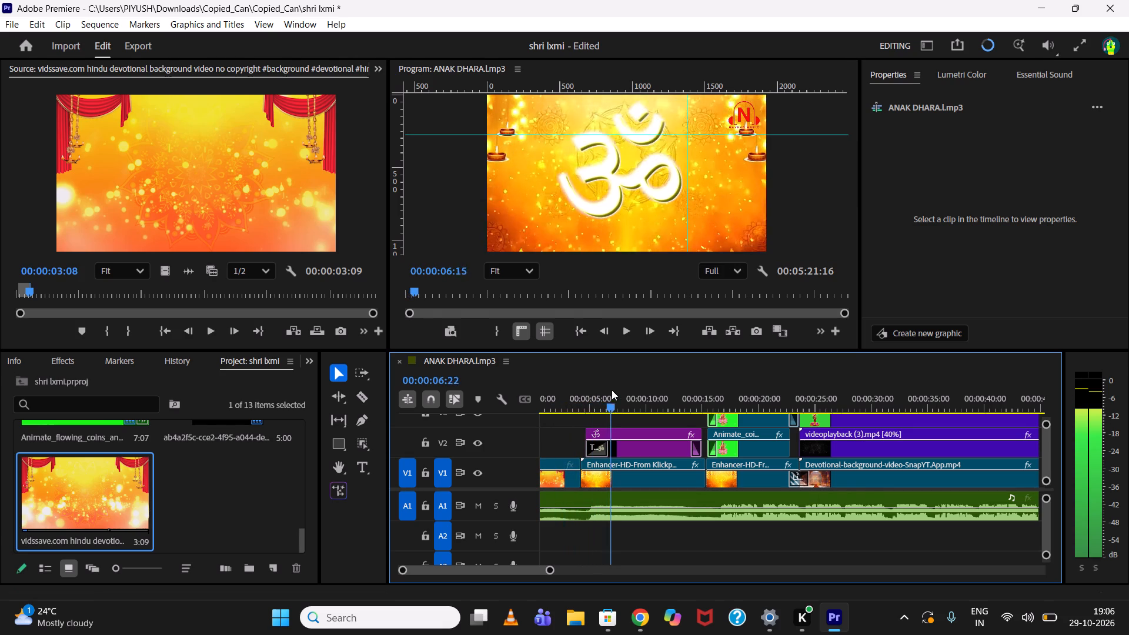
drag(612, 390, 596, 389)
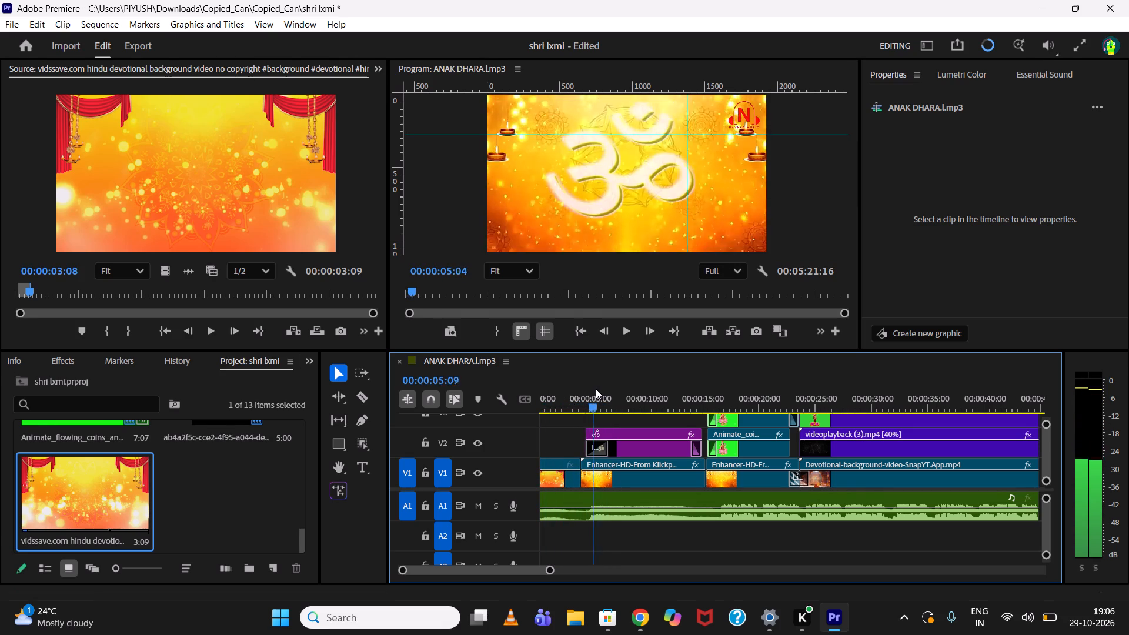
drag(596, 389, 543, 387)
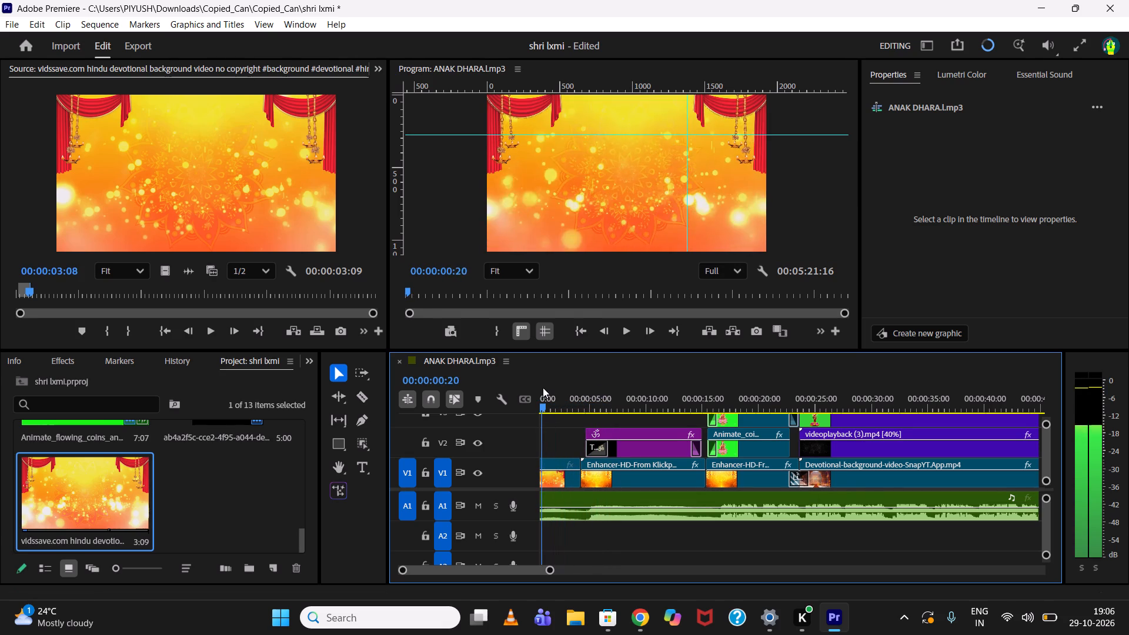
Duplicate the videoplayback (4).mp4 goddess clip that starts near 00:00:23 on V3 onto a new V6 track directly above it.
drag(543, 387, 526, 386)
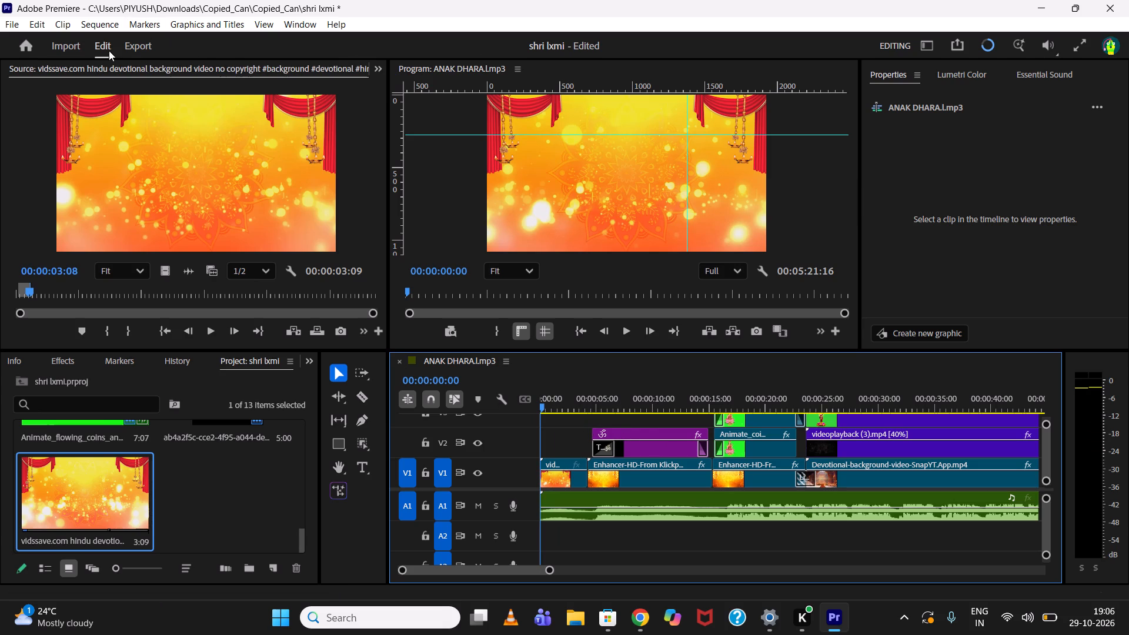
scroll(232, 474, up, 10)
scroll(229, 470, down, 1)
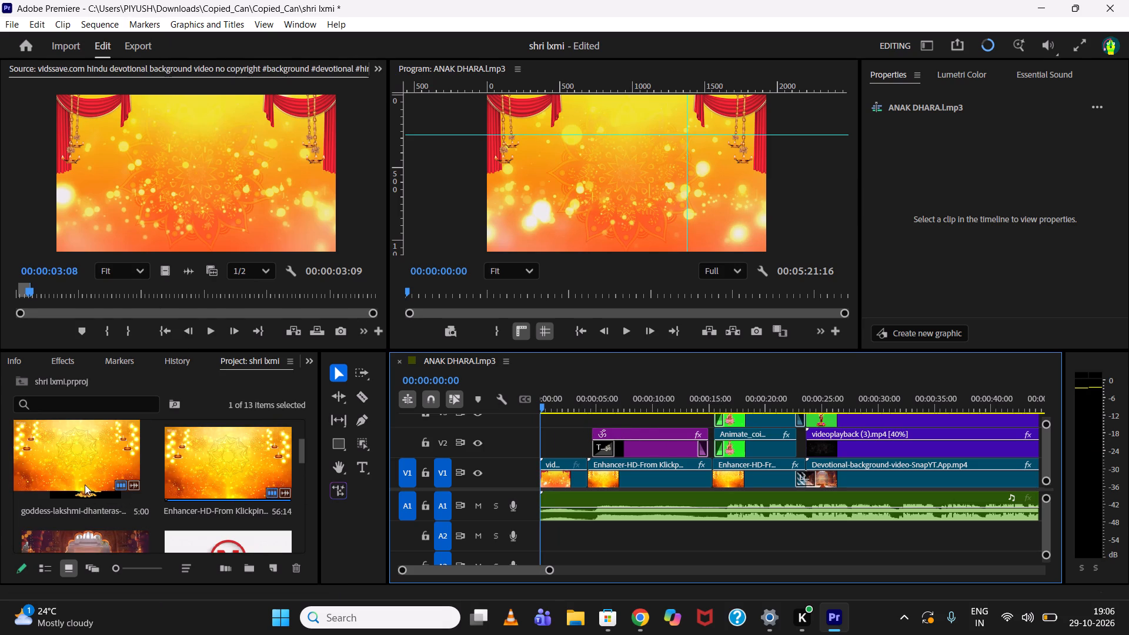
scroll(737, 432, up, 2)
scroll(737, 432, down, 6)
click(737, 425)
scroll(737, 425, up, 3)
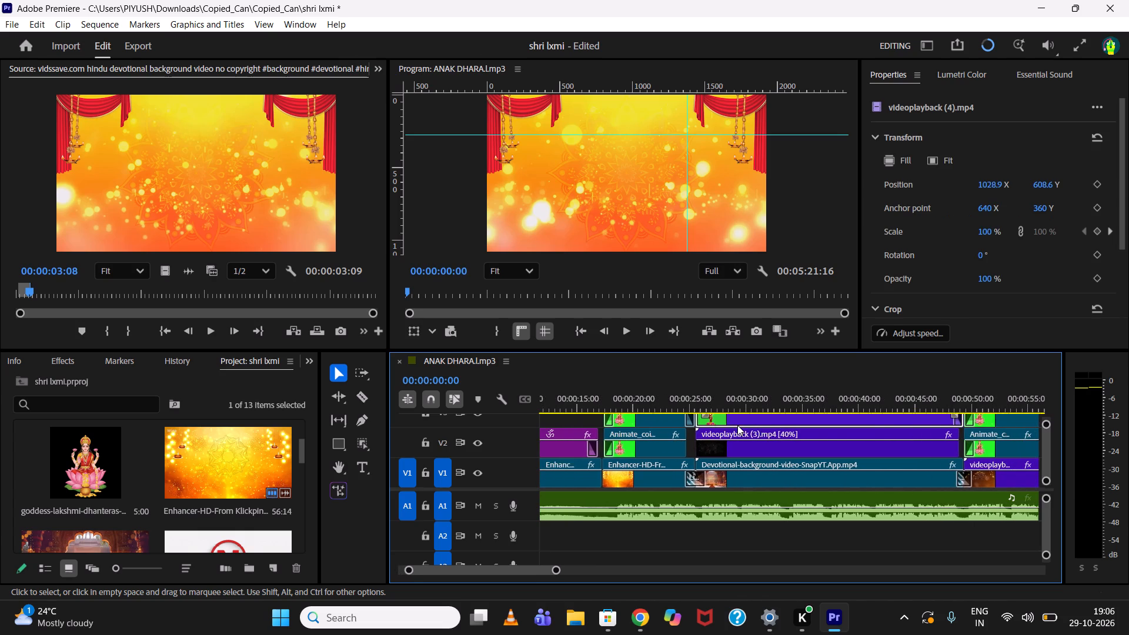
scroll(737, 425, up, 2)
scroll(803, 427, down, 4)
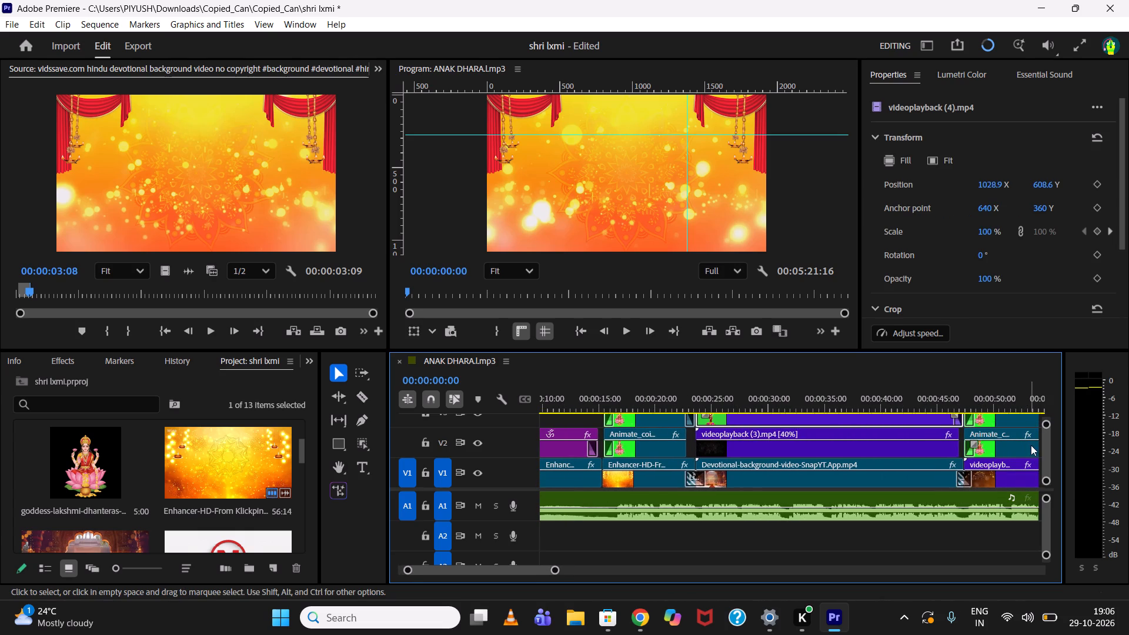
click(1046, 443)
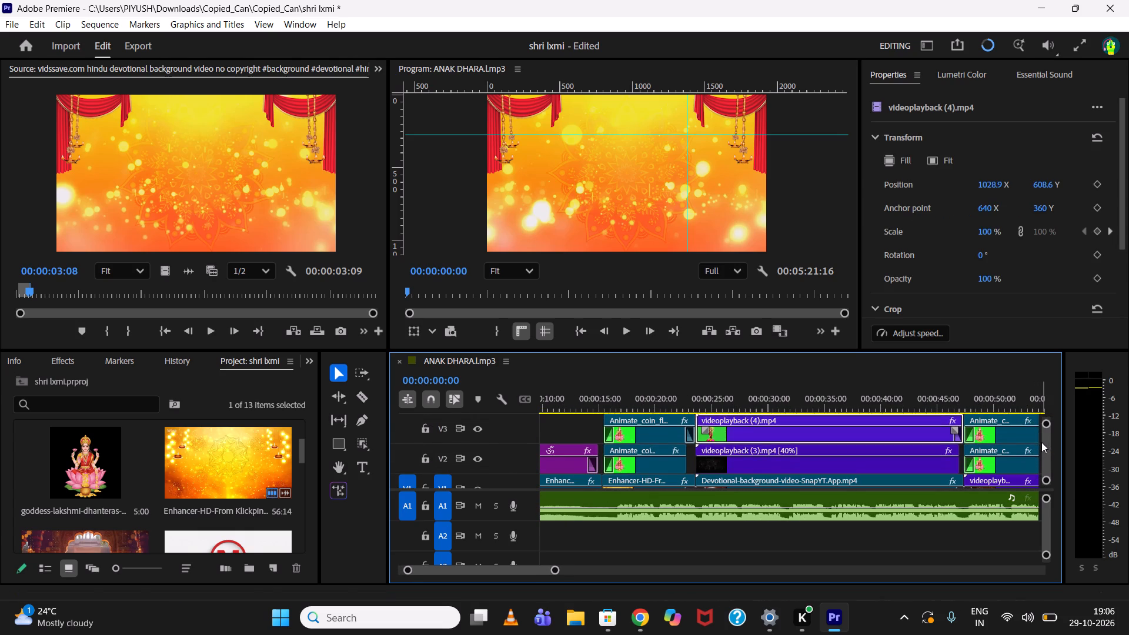
click(604, 369)
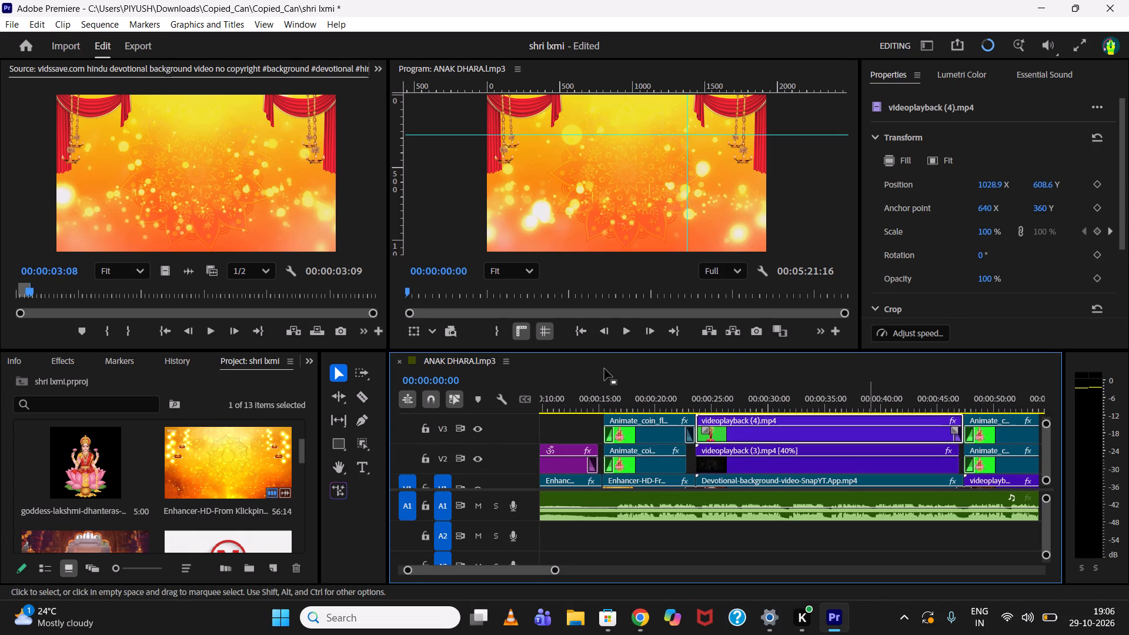
key(grave)
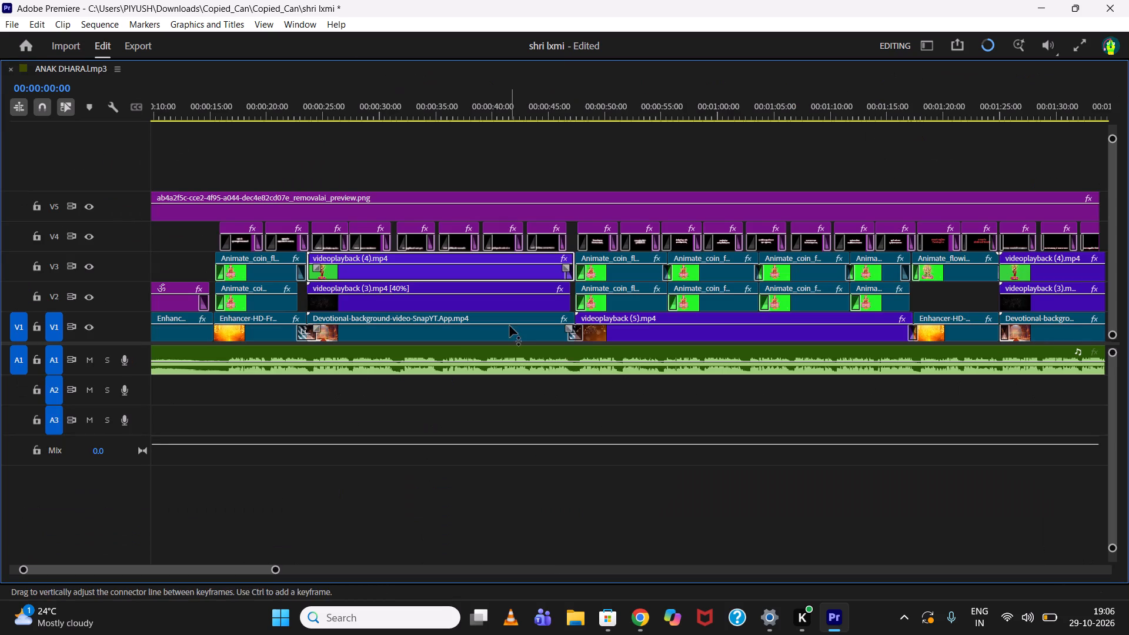
alt+drag(415, 269, 414, 248)
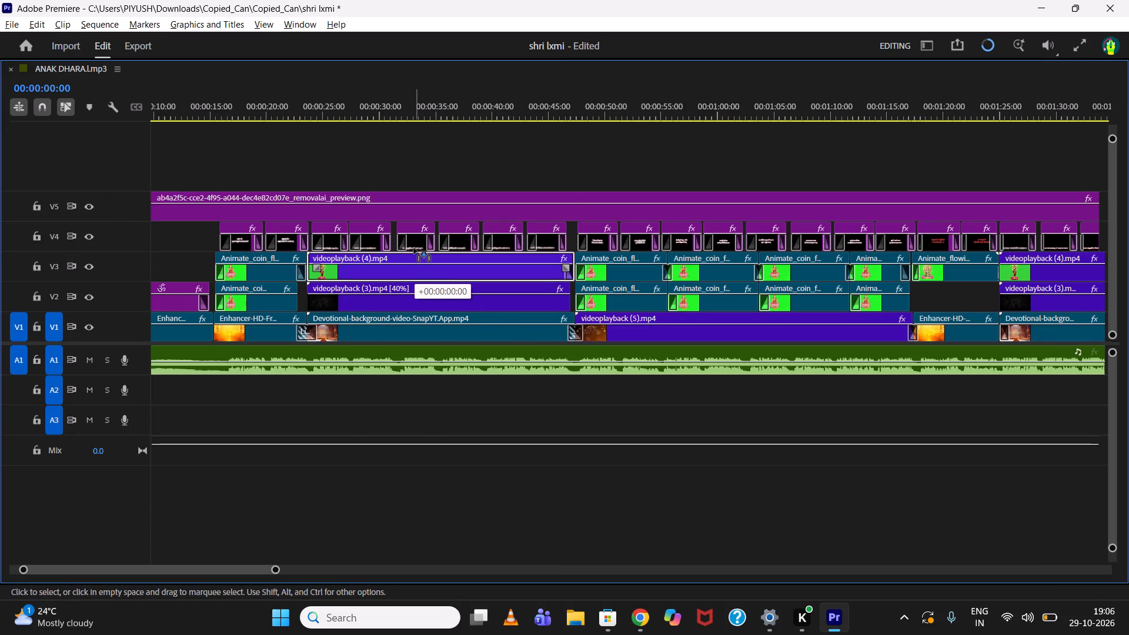
alt+drag(414, 248, 413, 177)
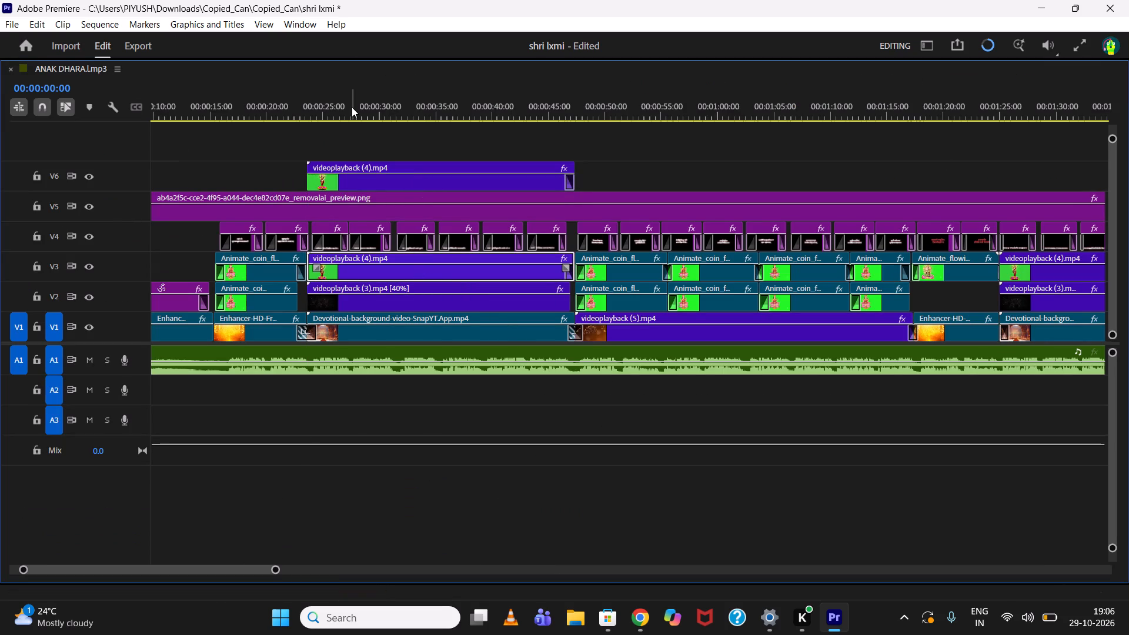
Trim the end of the videoplayback (4).mp4 copy on V6 back to 00:00:26:18.
drag(352, 107, 344, 108)
drag(579, 169, 549, 169)
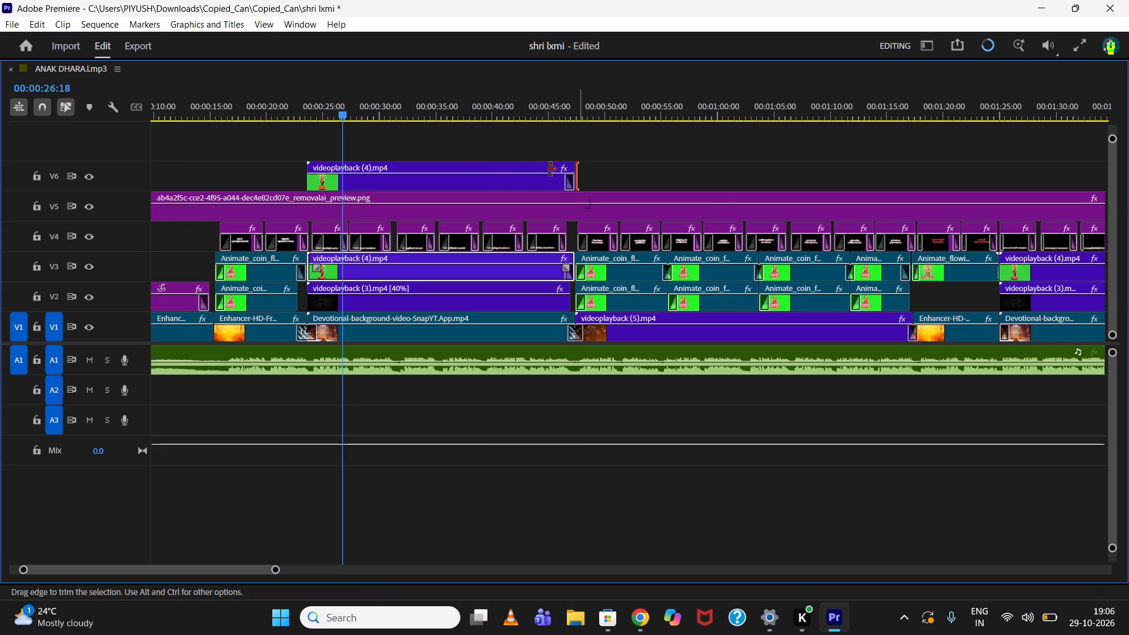
drag(549, 169, 341, 172)
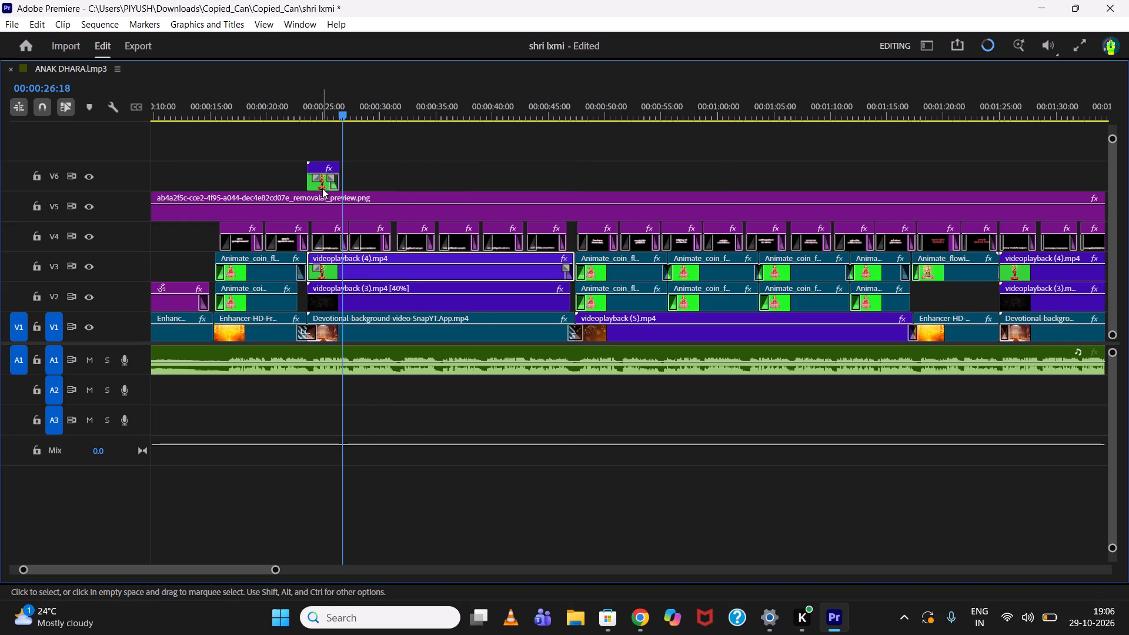
Move the shortened videoplayback (4).mp4 copy from V6 to V2 at the very start of the sequence.
drag(322, 186, 239, 197)
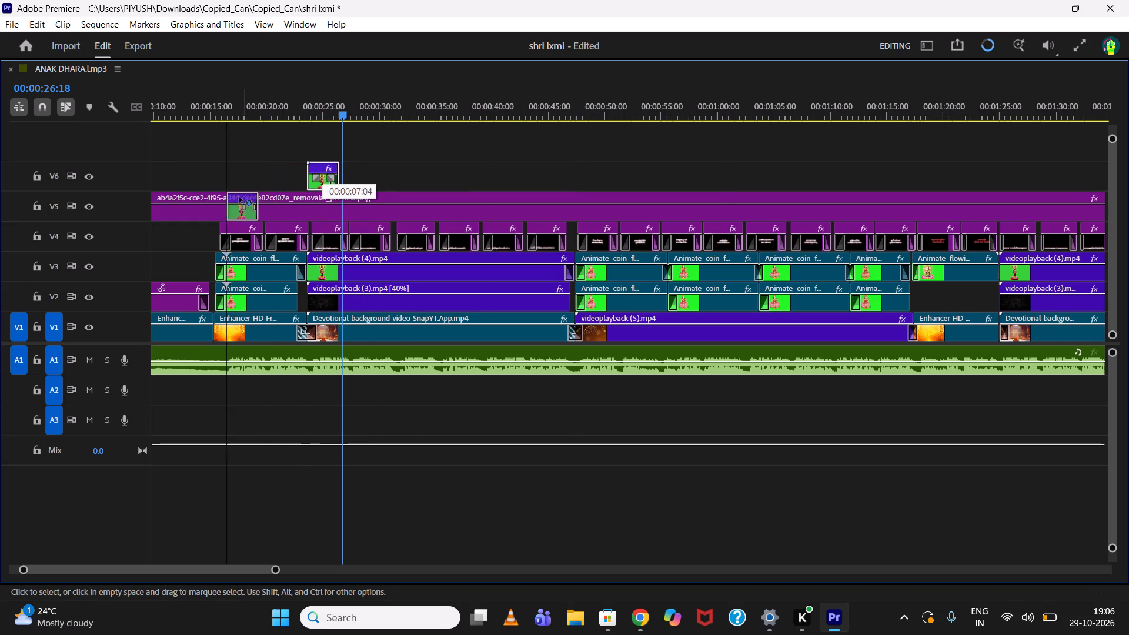
drag(239, 197, 161, 270)
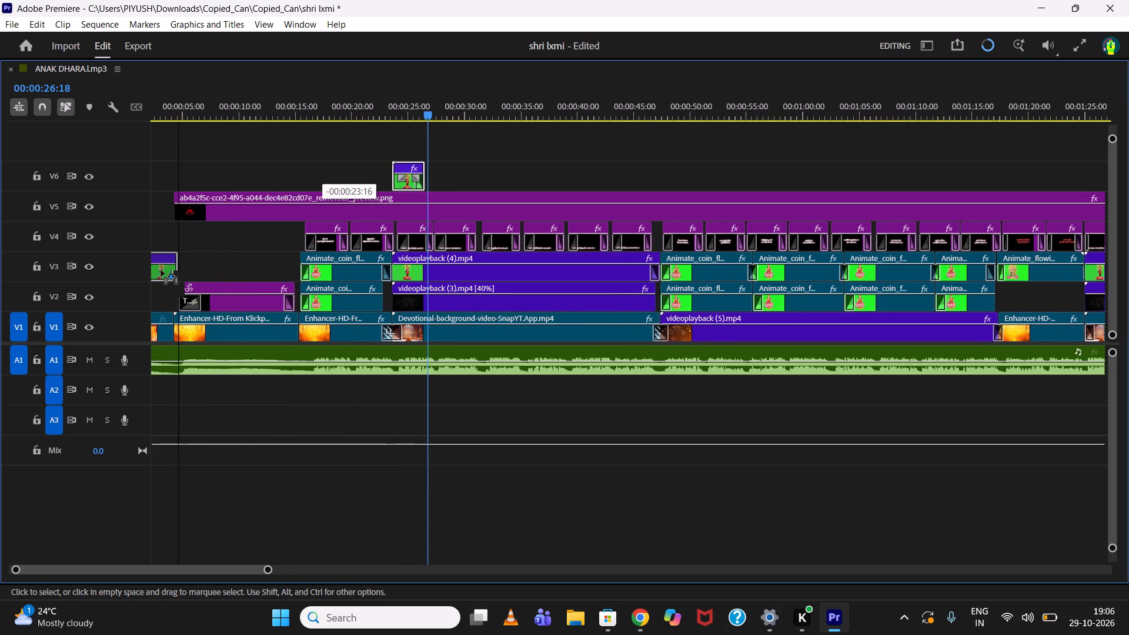
drag(161, 270, 158, 286)
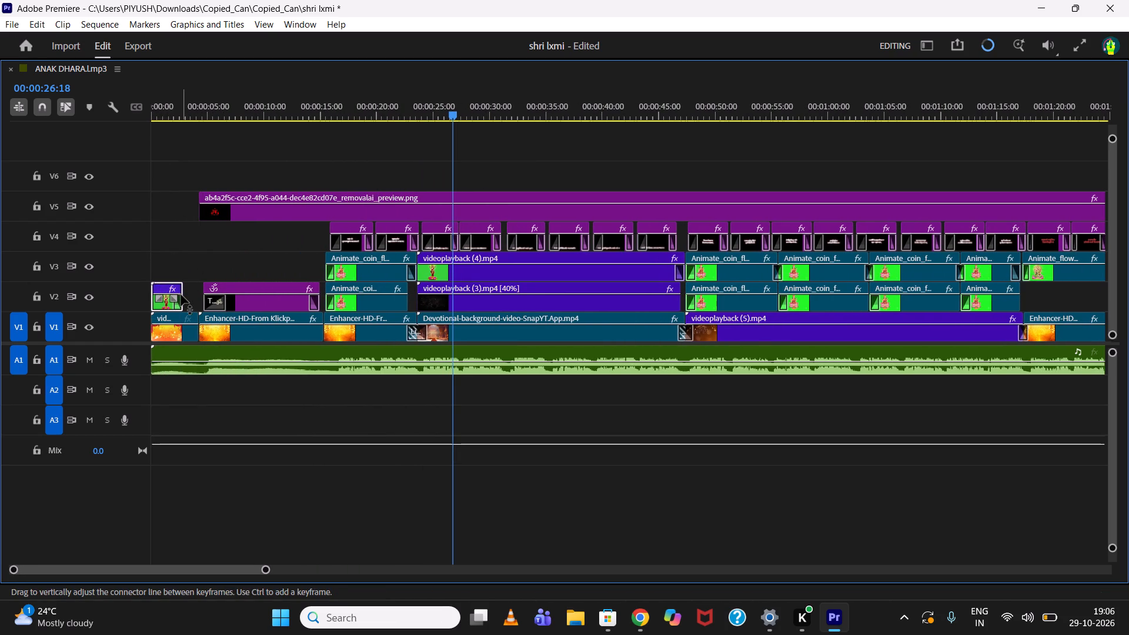
Extend the opening goddess clip on V2 to end together with the curtain background clip on V1.
drag(186, 289, 198, 288)
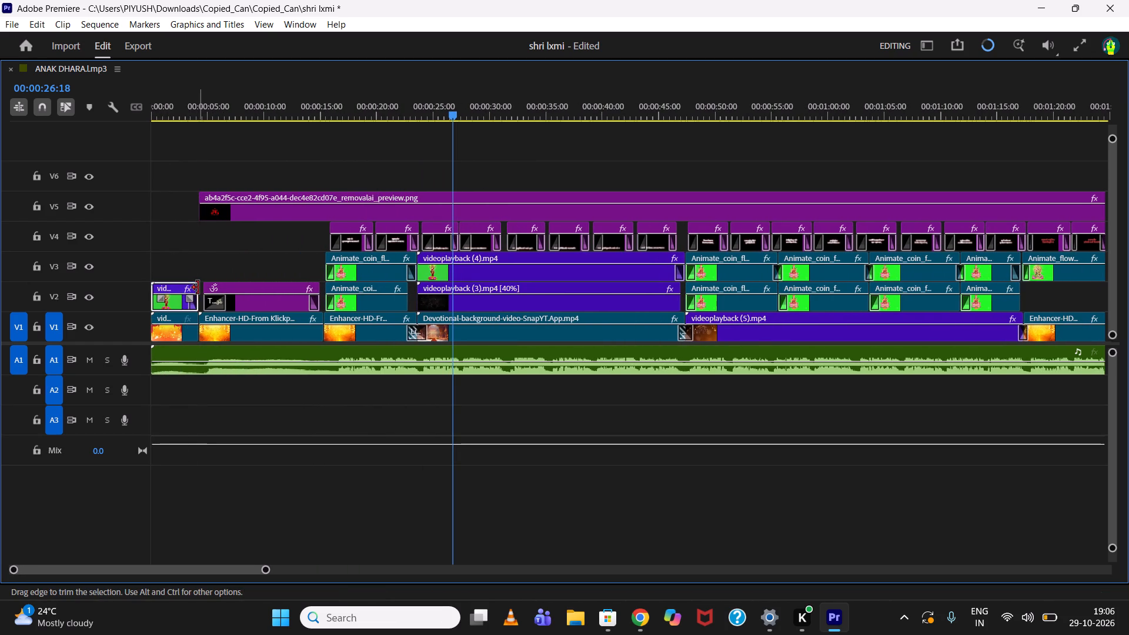
alt+scroll(196, 295, up, 9)
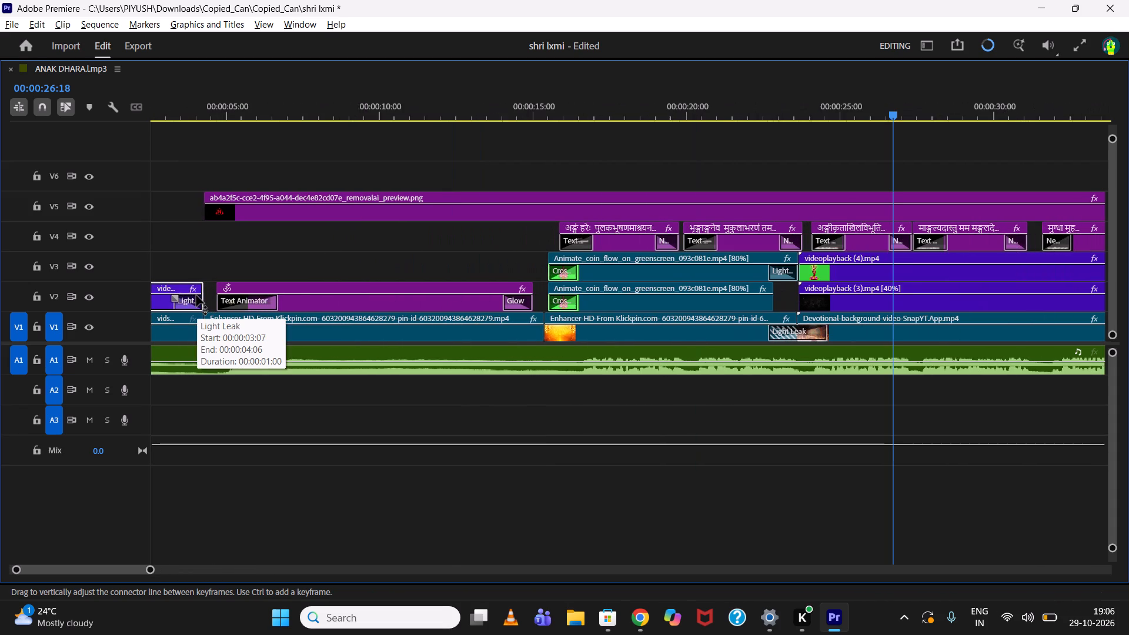
scroll(196, 295, up, 9)
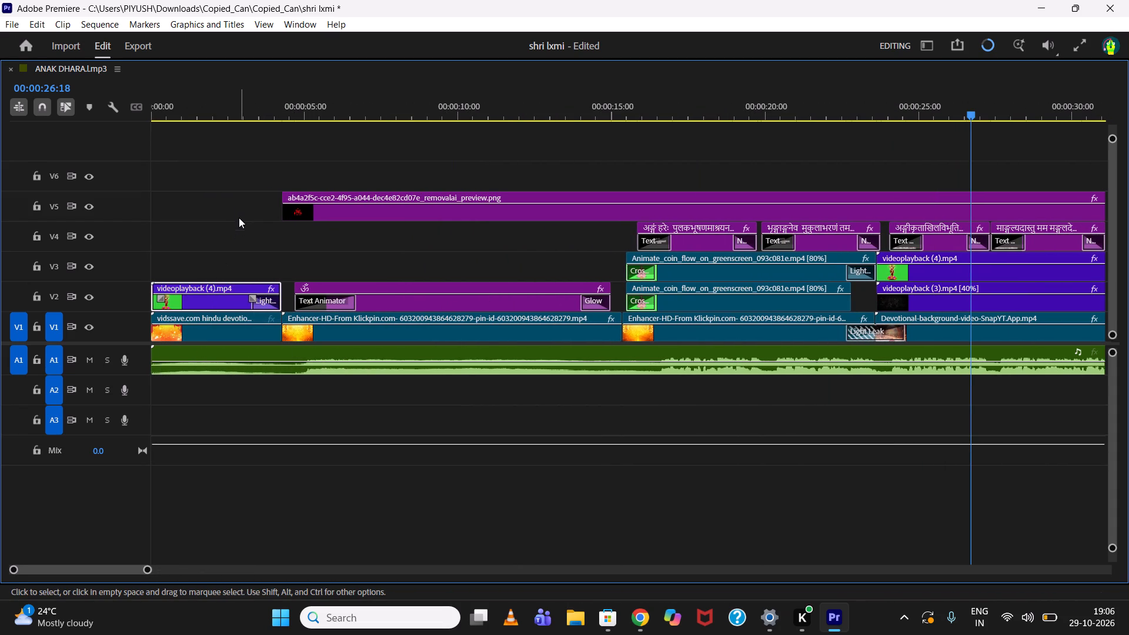
Scrub through the opening seconds to check the goddess over the curtain background and the change to the ॐ title section.
scroll(600, 329, down, 2)
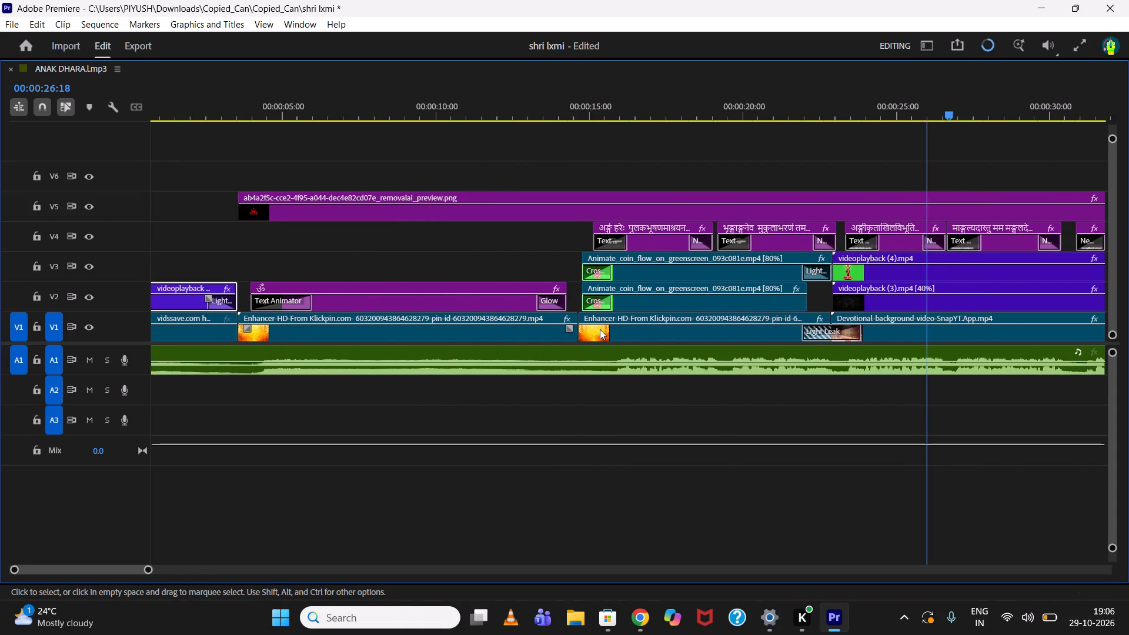
scroll(600, 329, down, 8)
key(grave)
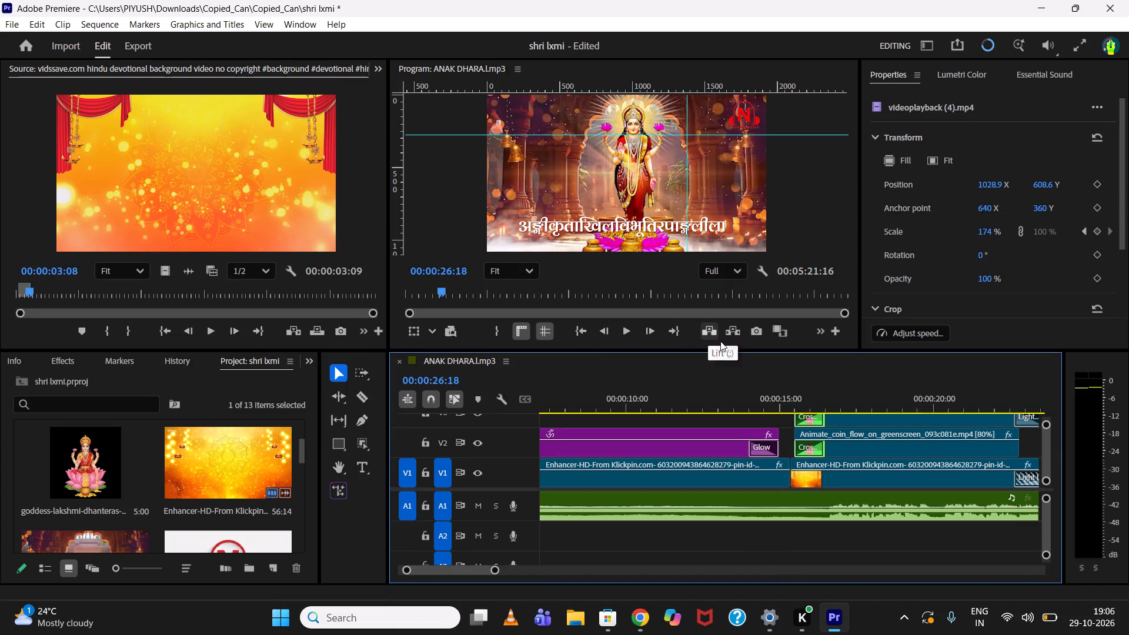
drag(706, 385, 523, 387)
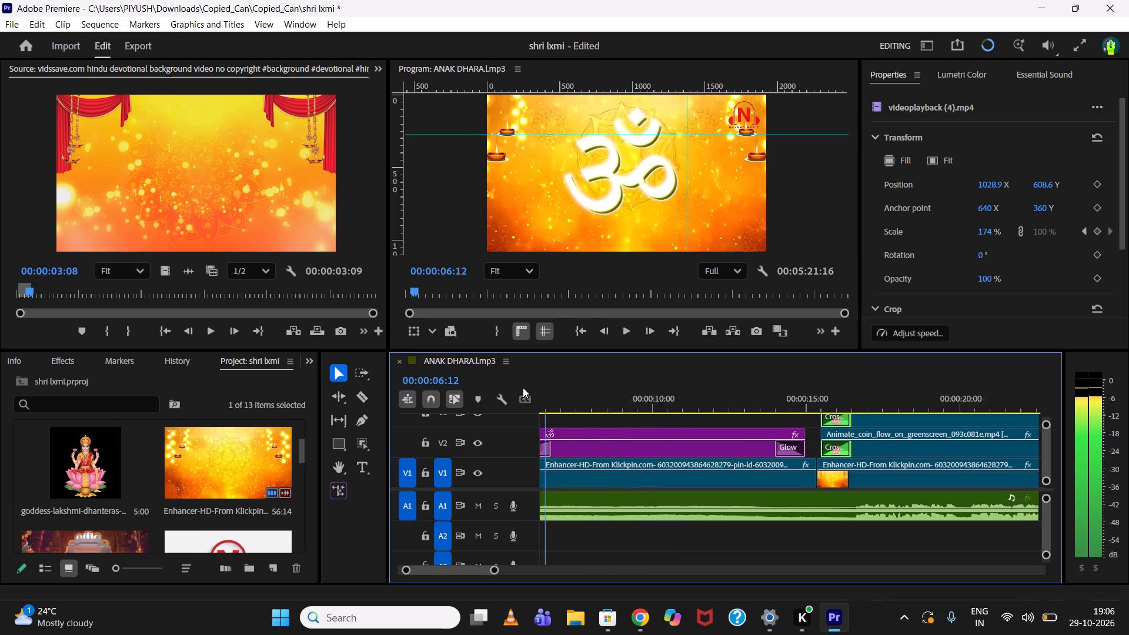
drag(523, 387, 578, 387)
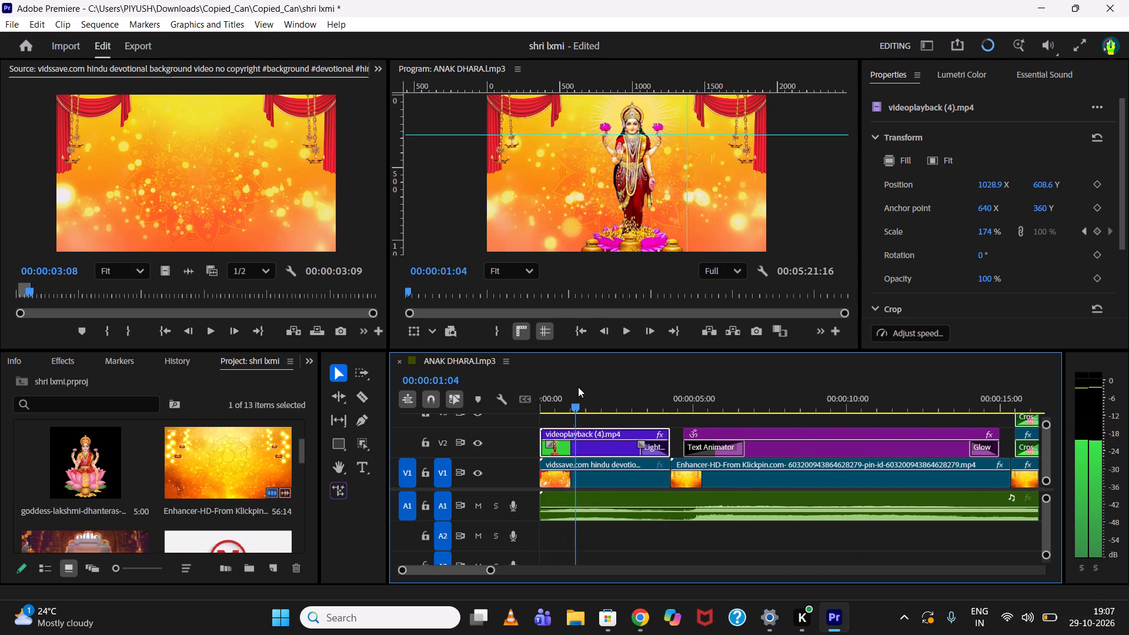
drag(578, 387, 639, 389)
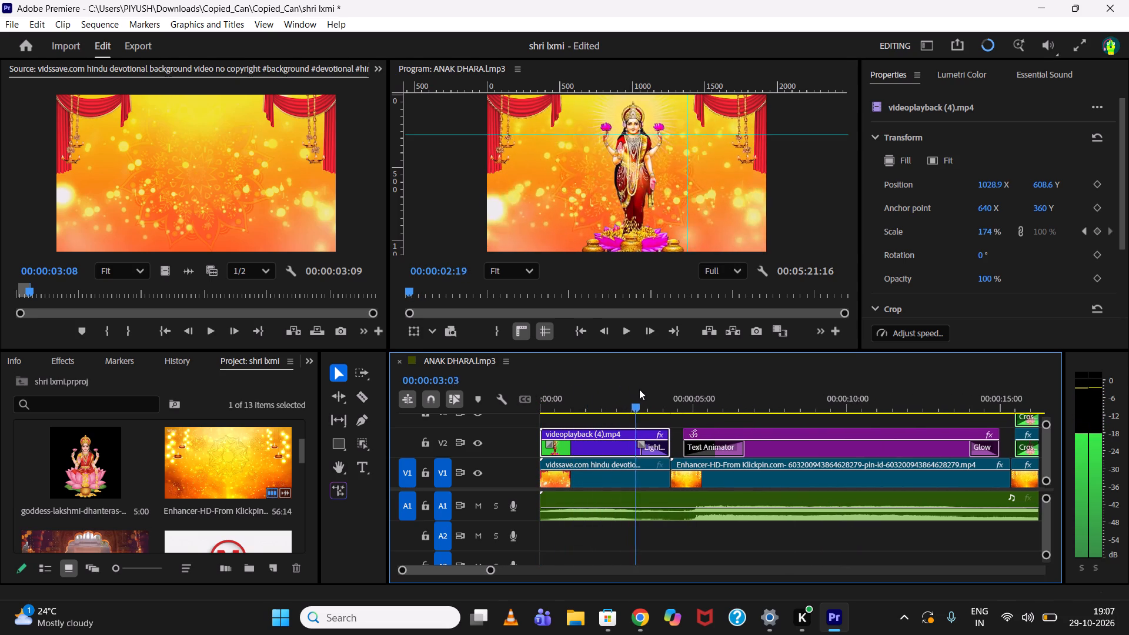
drag(639, 389, 683, 395)
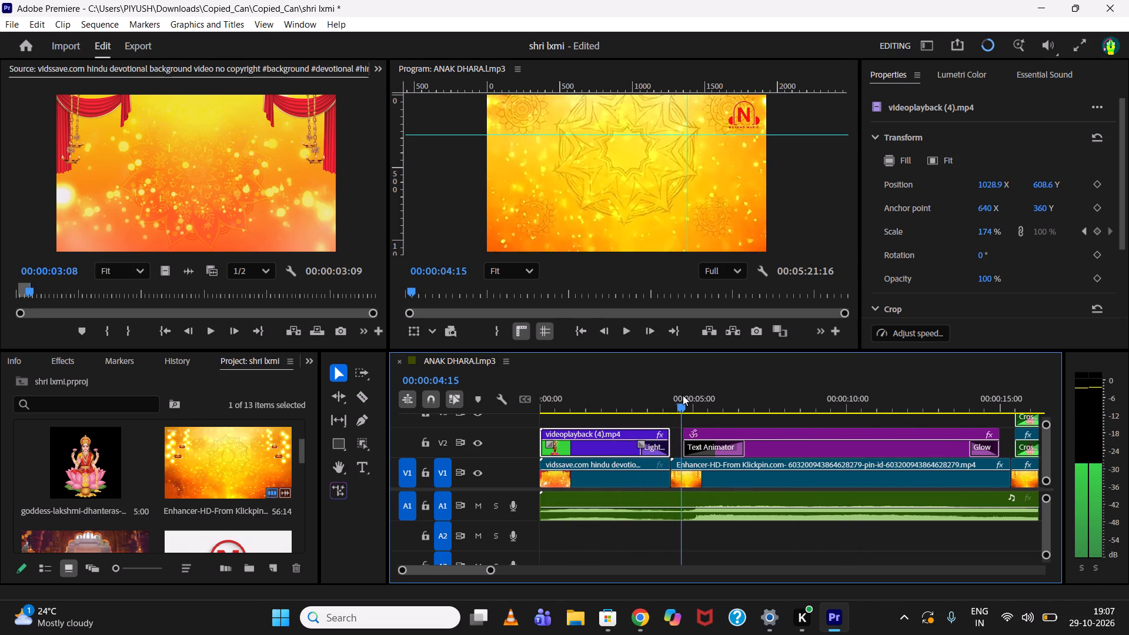
drag(683, 395, 659, 397)
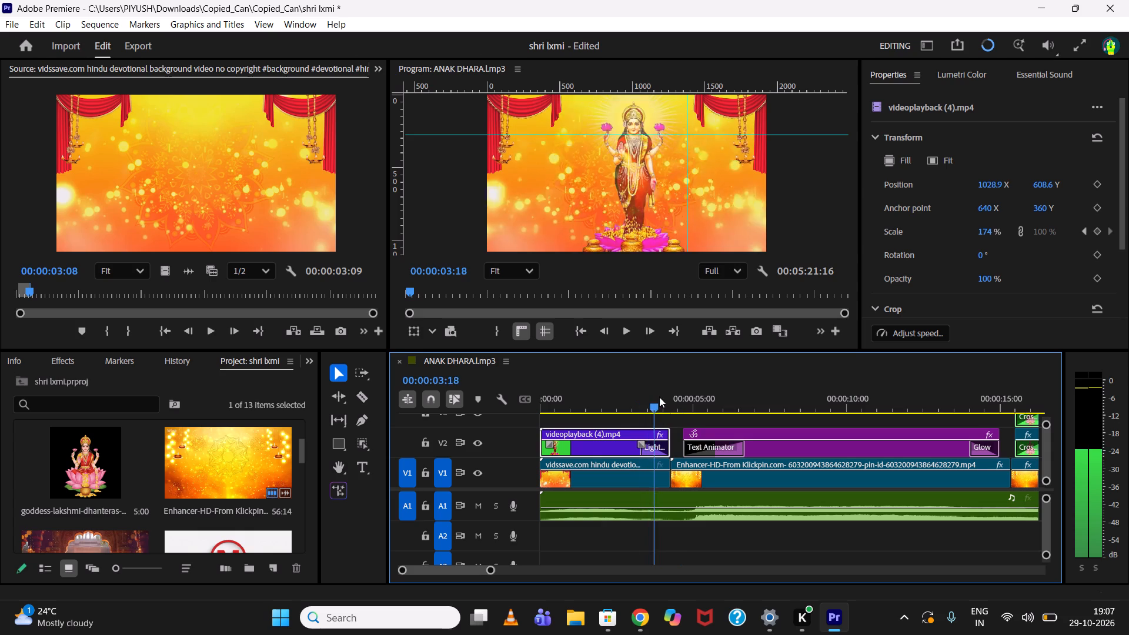
drag(659, 397, 550, 407)
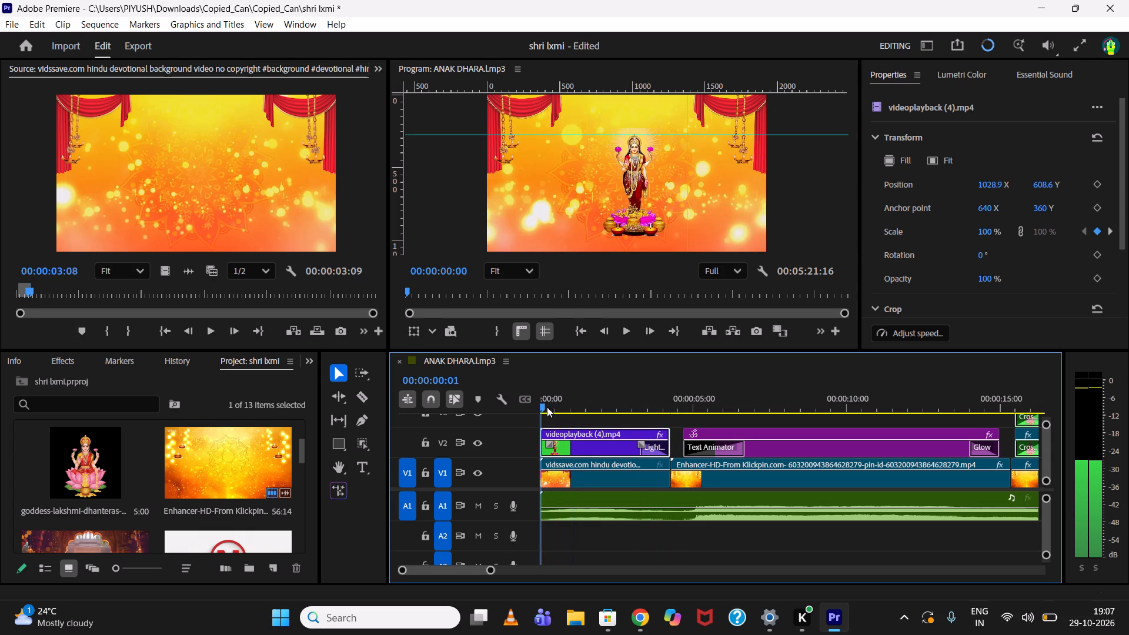
drag(550, 407, 590, 403)
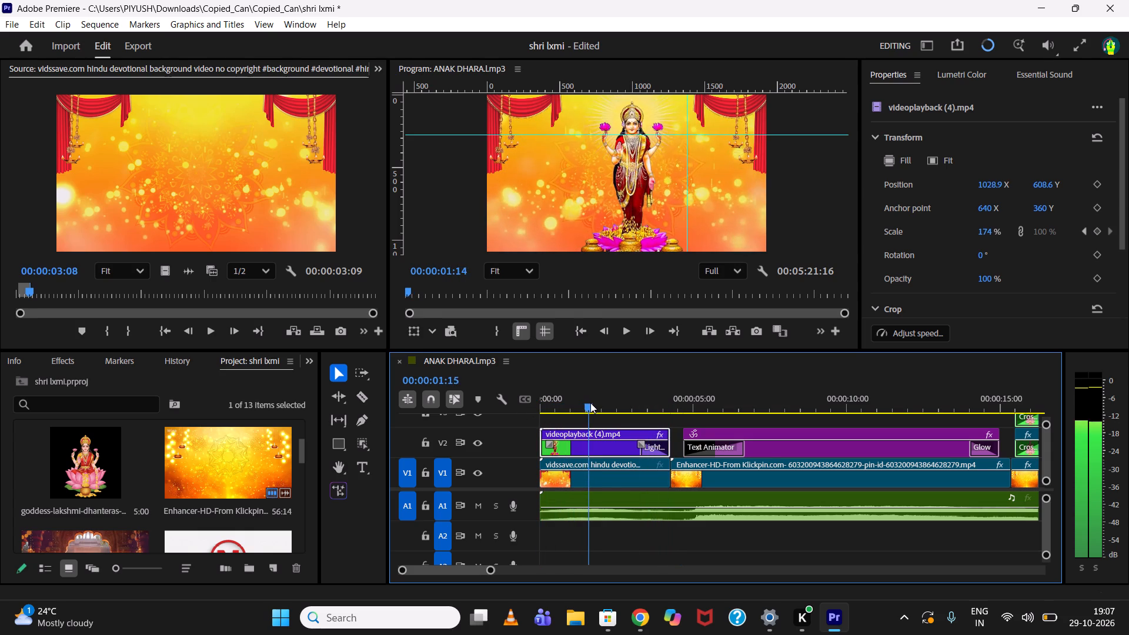
Add the title text श्री कनकधारा स्तोत्र over the lower middle of the opening picture at 00:00:01:18.
drag(590, 403, 594, 402)
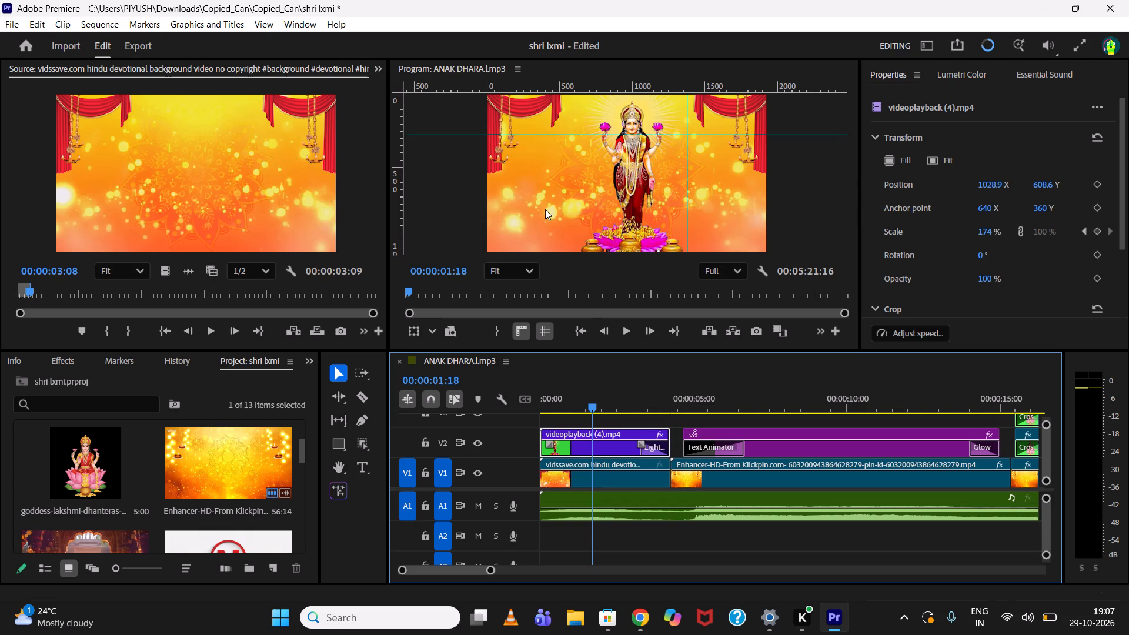
click(362, 467)
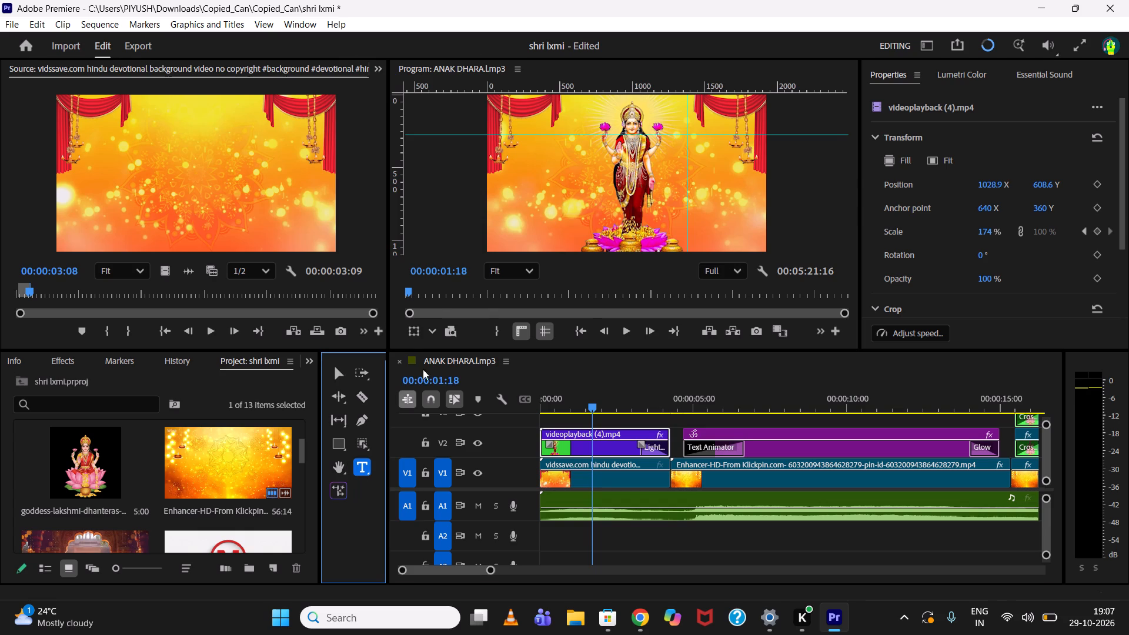
click(547, 206)
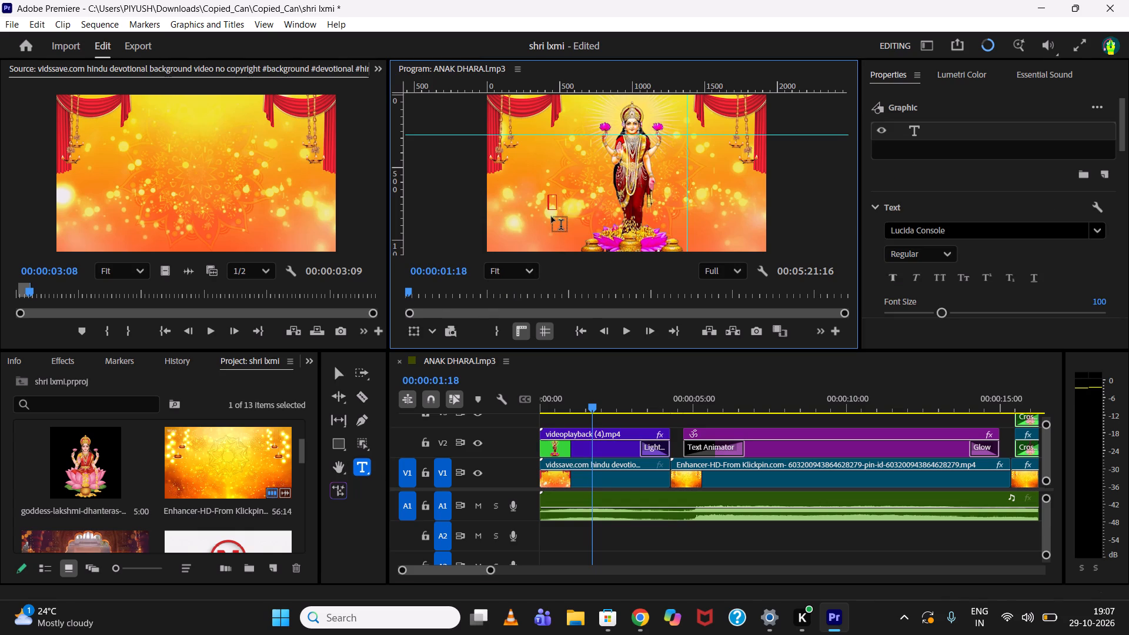
key(ctrl+v)
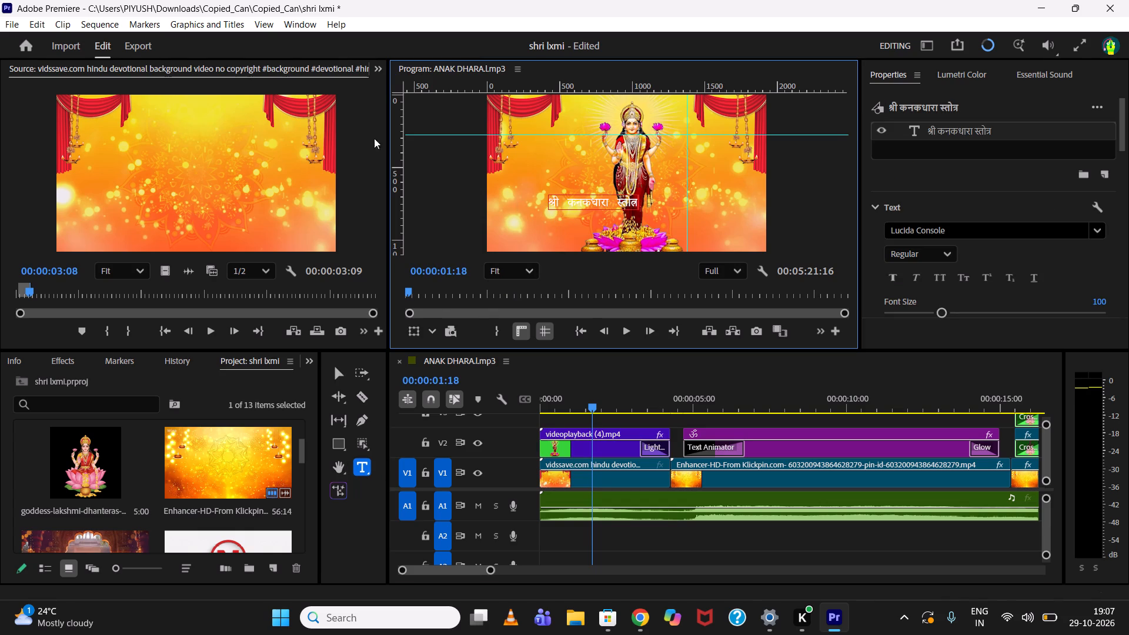
click(340, 381)
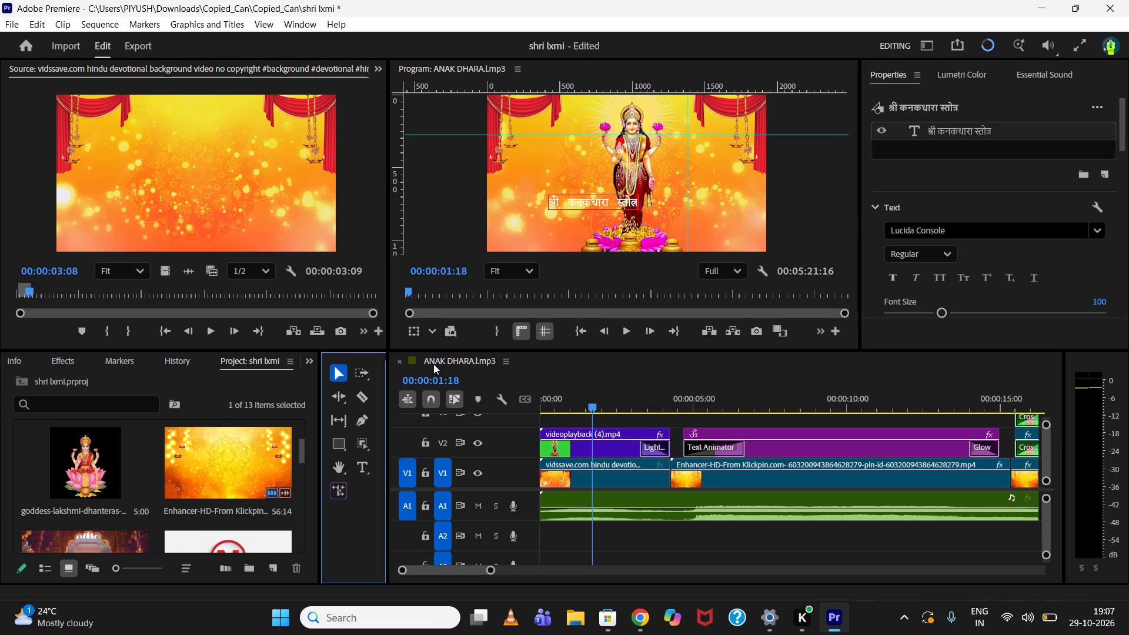
Set the font of the श्री कनकधारा स्तोत्र title to Arya Bold.
click(1104, 229)
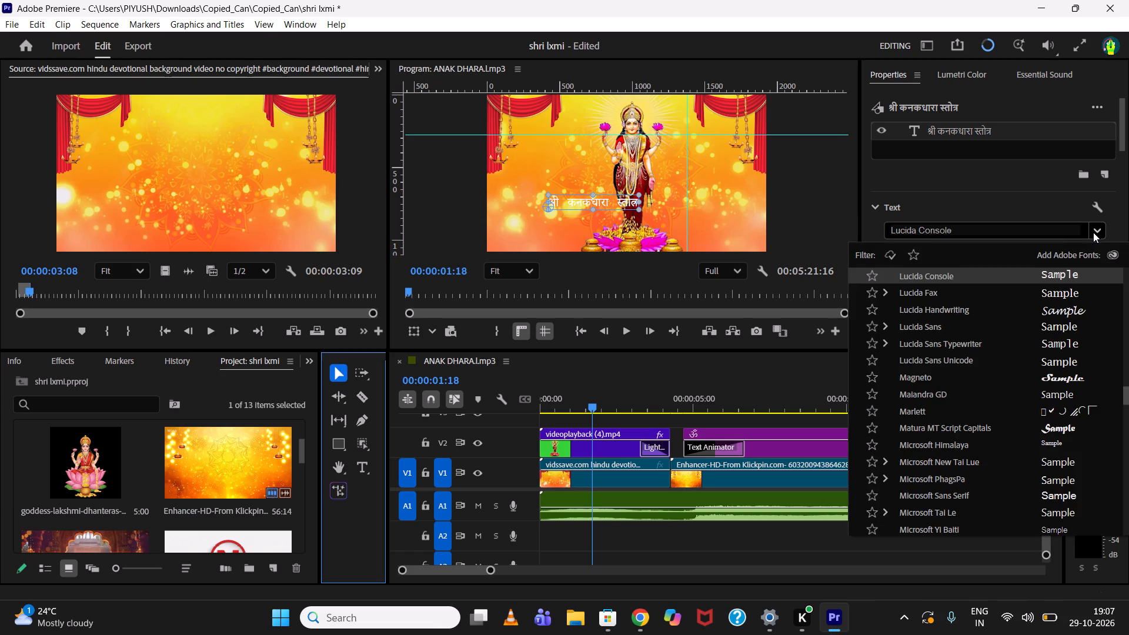
scroll(997, 344, down, 5)
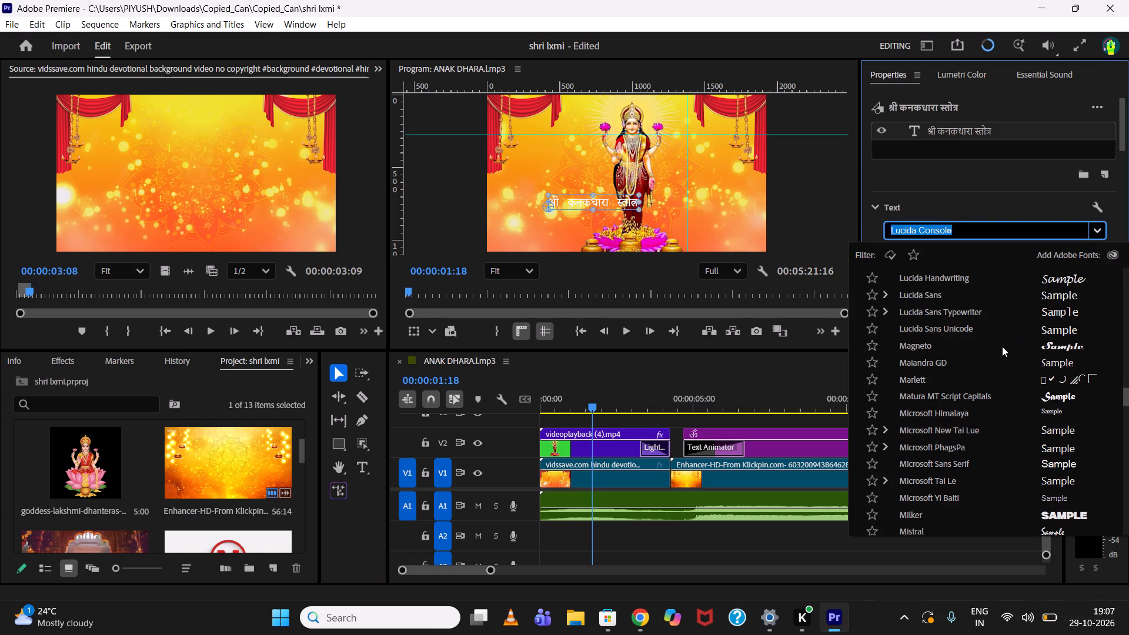
text(ar)
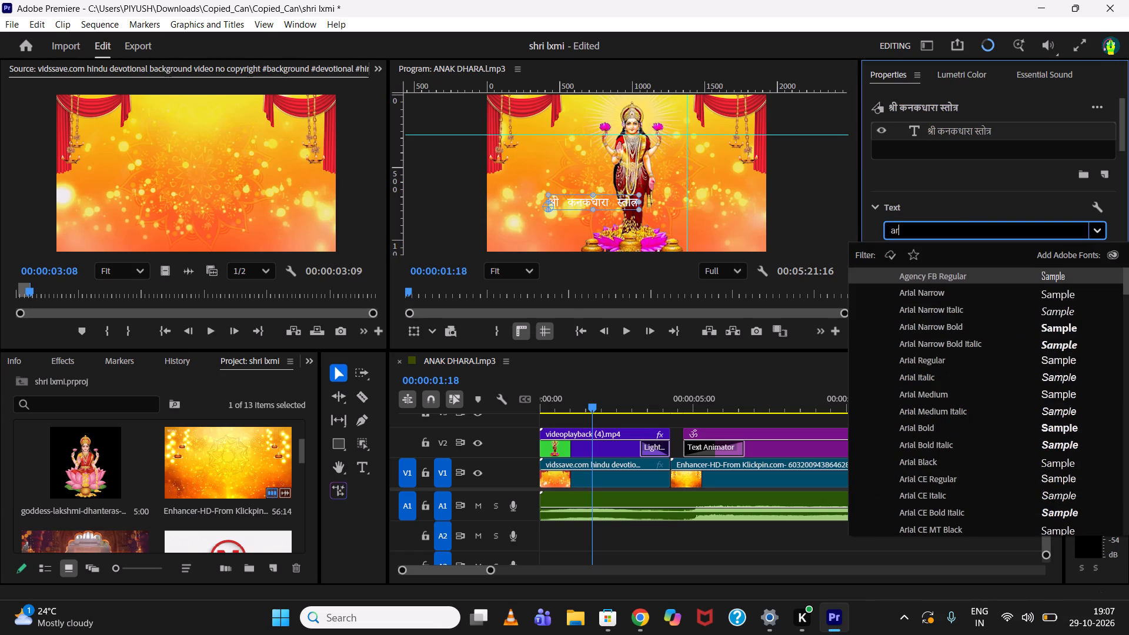
key(y)
key(a)
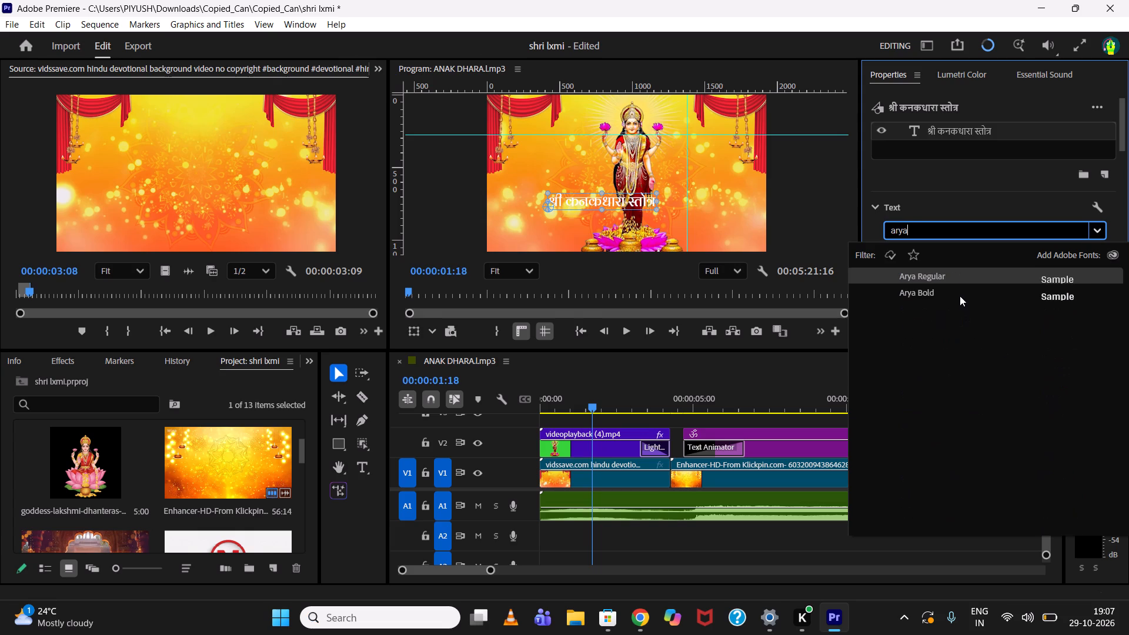
click(960, 296)
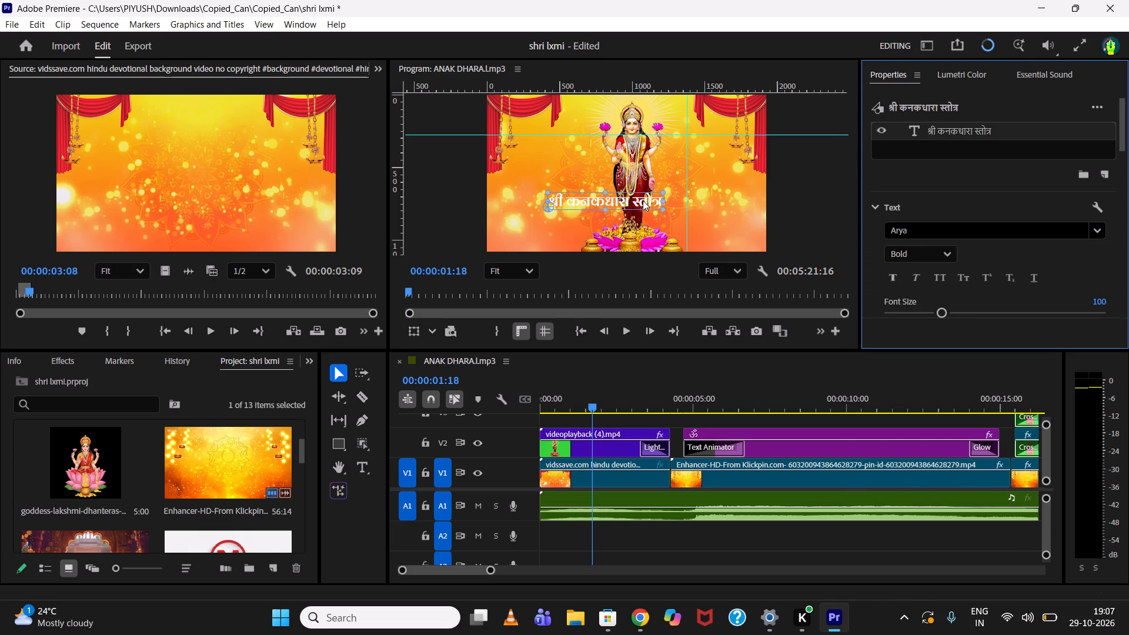
Enlarge the title to a bit over half the picture width and raise it to the middle of the frame.
drag(643, 200, 691, 213)
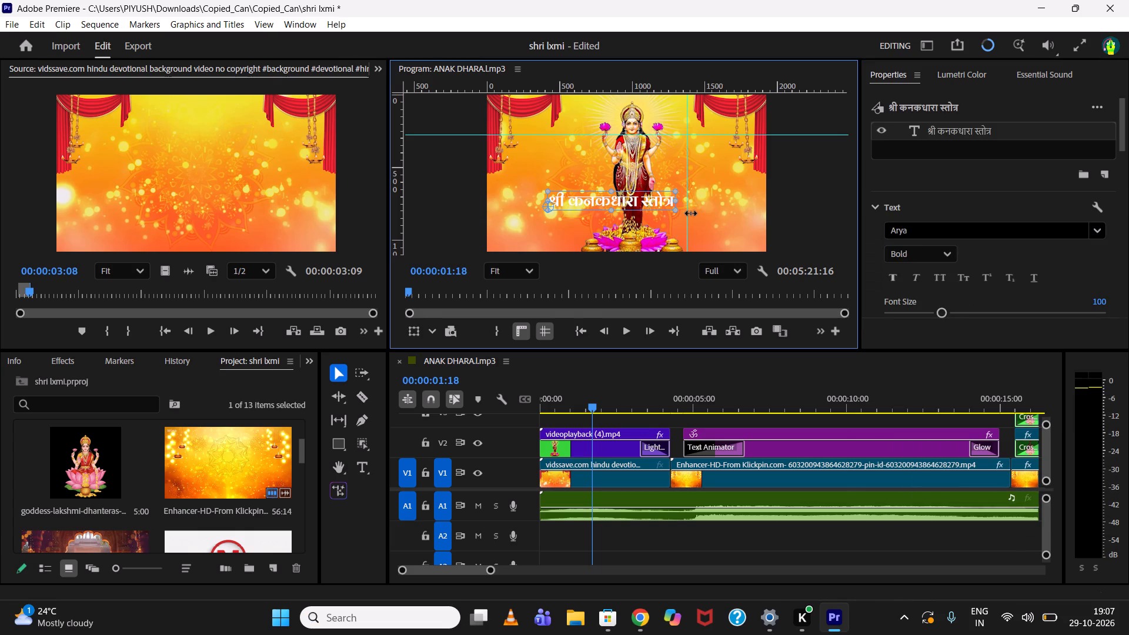
drag(691, 213, 713, 218)
drag(652, 202, 655, 213)
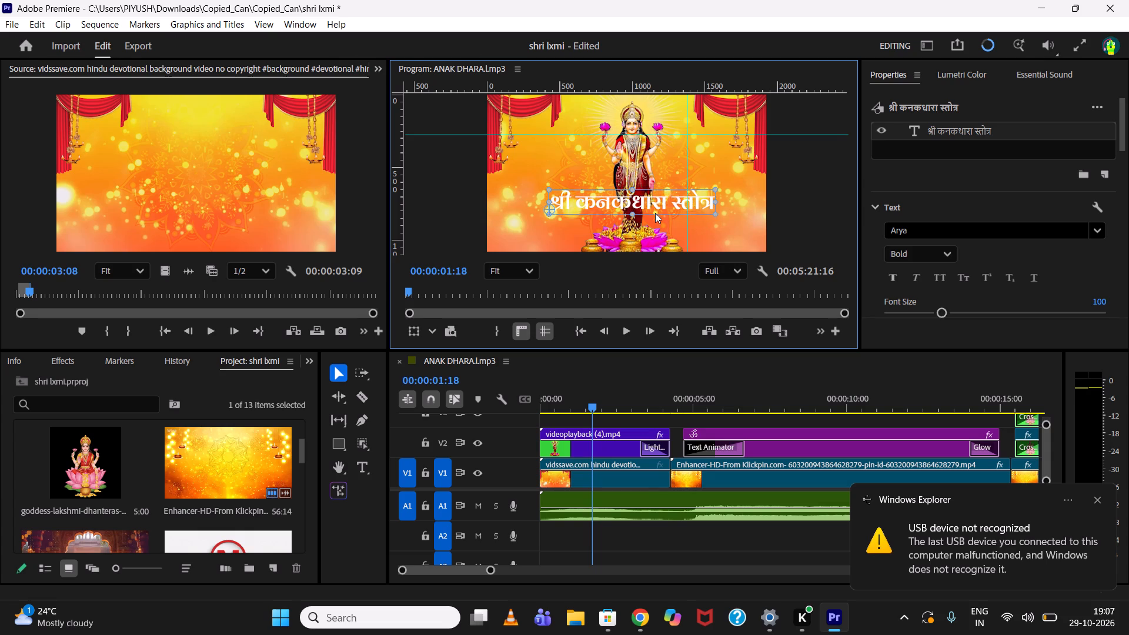
drag(655, 213, 655, 214)
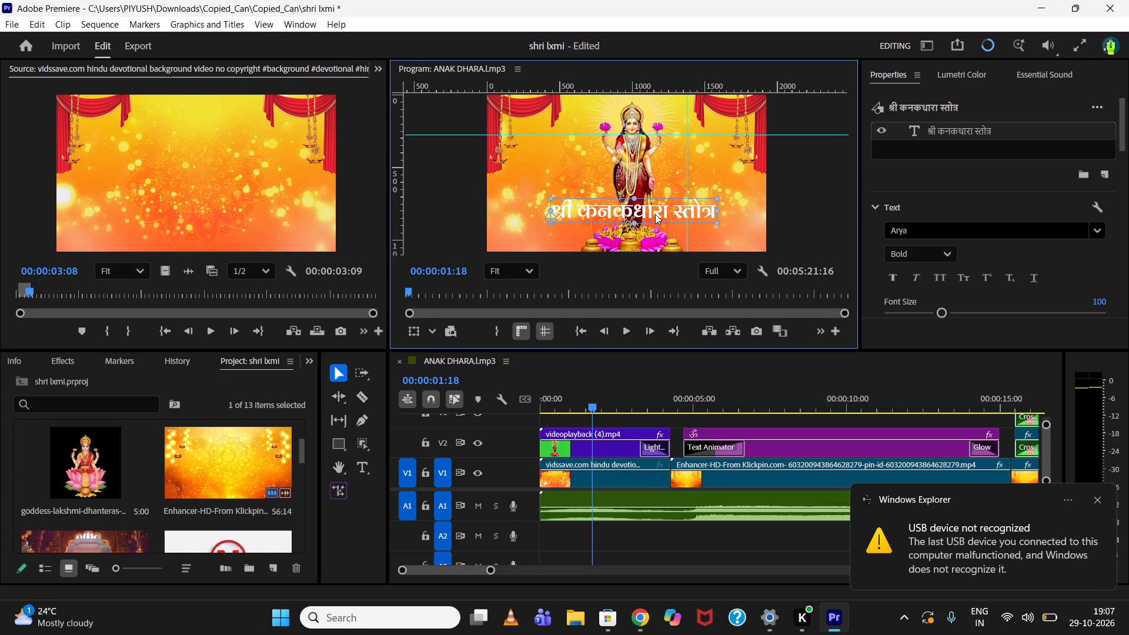
drag(655, 214, 656, 184)
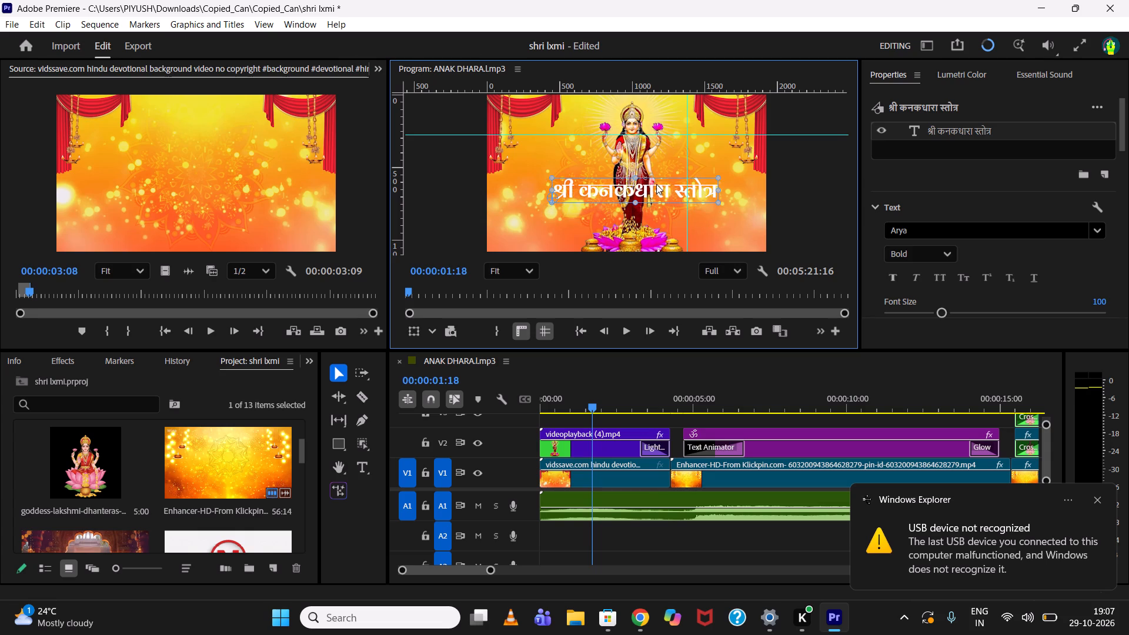
drag(656, 184, 659, 170)
Move the opening goddess clip on V2 to the left side of the picture, at about position 326.6, 613.6, clear of the title.
drag(639, 218, 633, 220)
drag(633, 208, 609, 211)
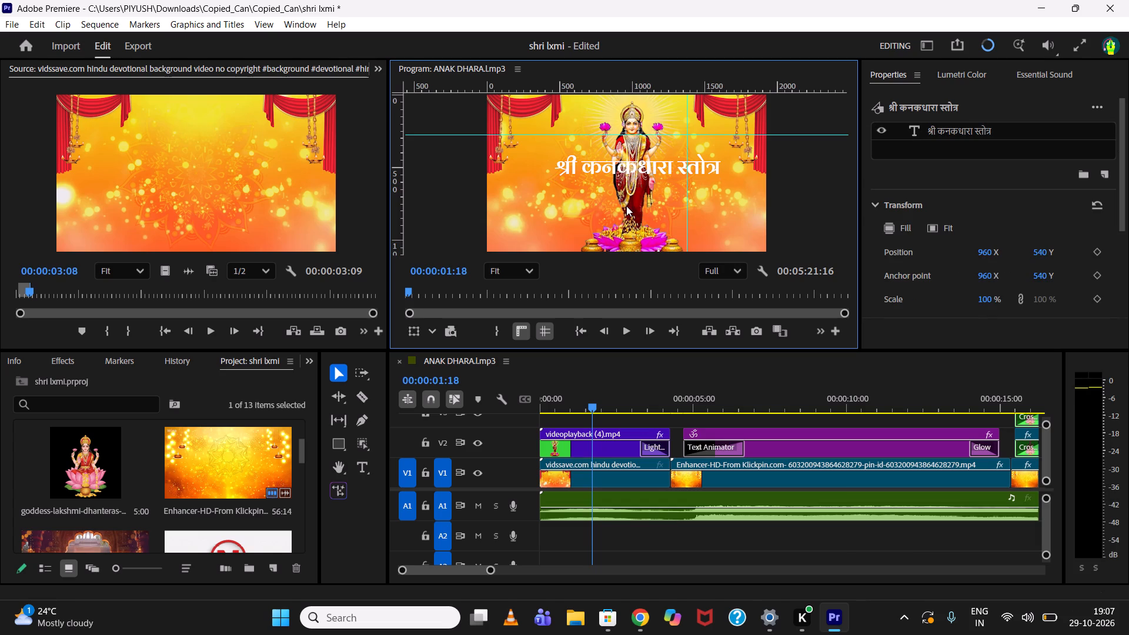
double_click(626, 205)
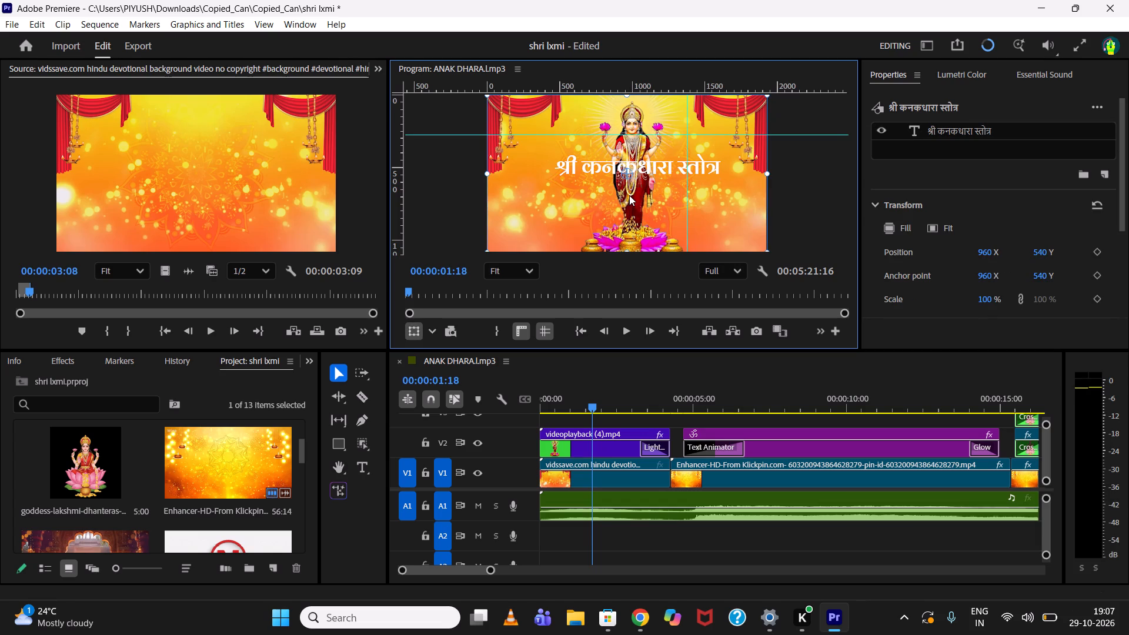
click(606, 442)
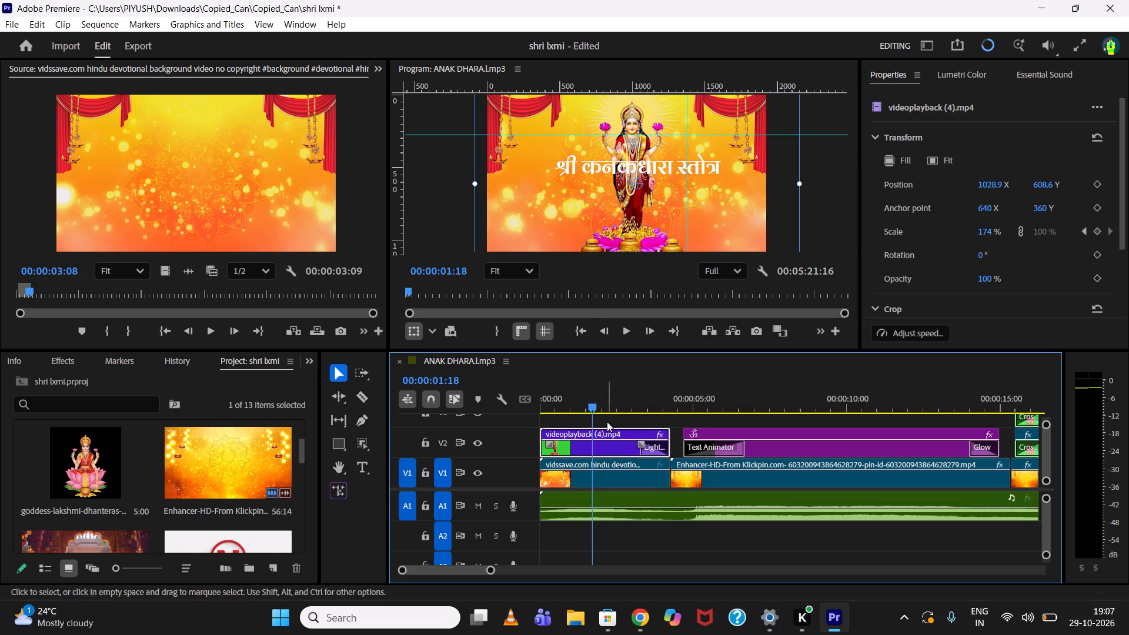
drag(630, 213, 553, 215)
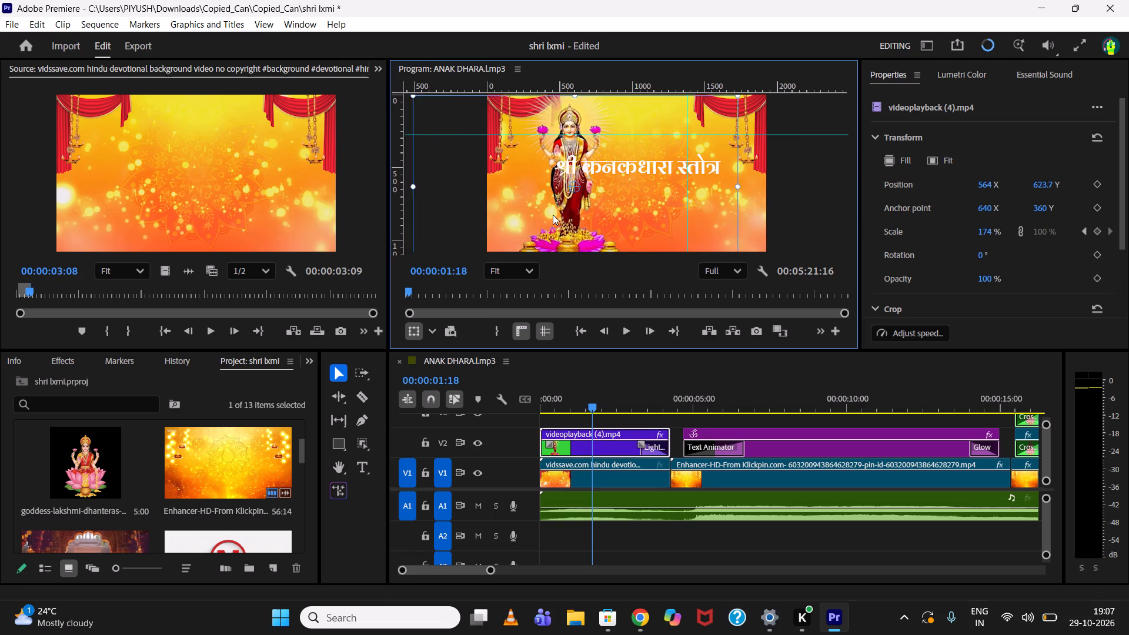
drag(553, 215, 528, 214)
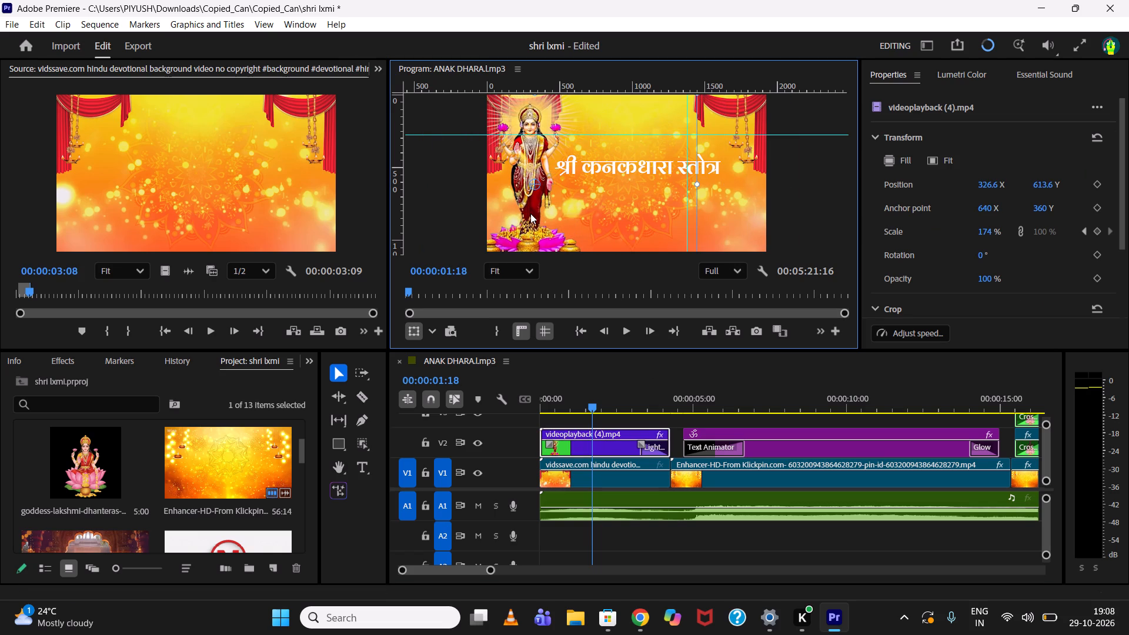
click(633, 171)
click(633, 171)
Make the title clip on V6 start about half a second into the sequence and end where the logo clip on V5 begins.
drag(574, 403, 525, 404)
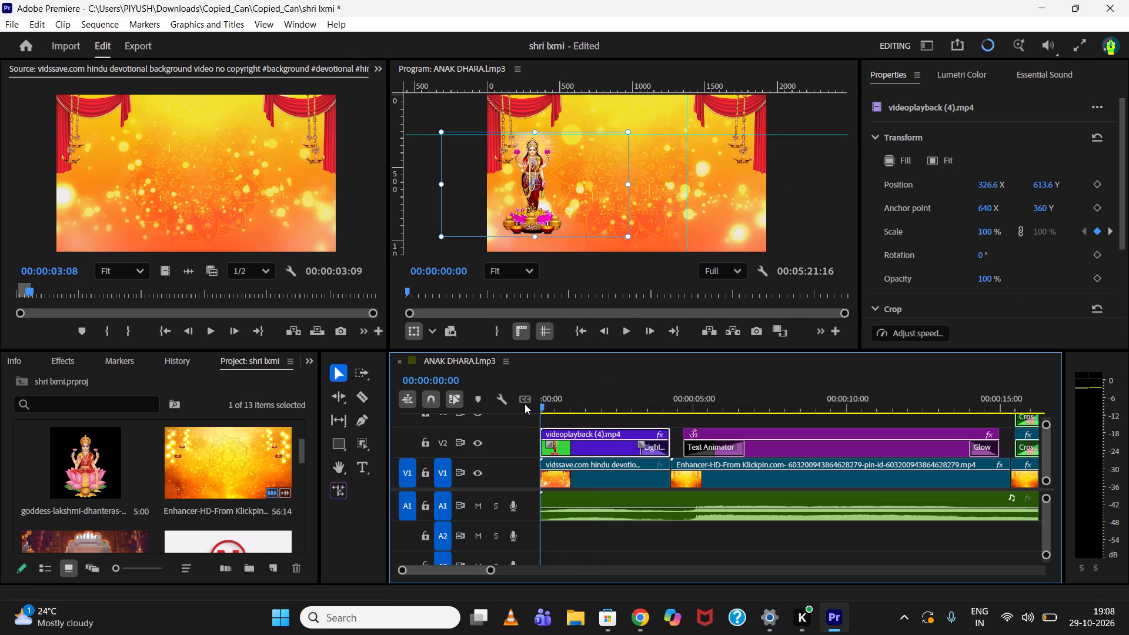
drag(525, 404, 523, 404)
key(space)
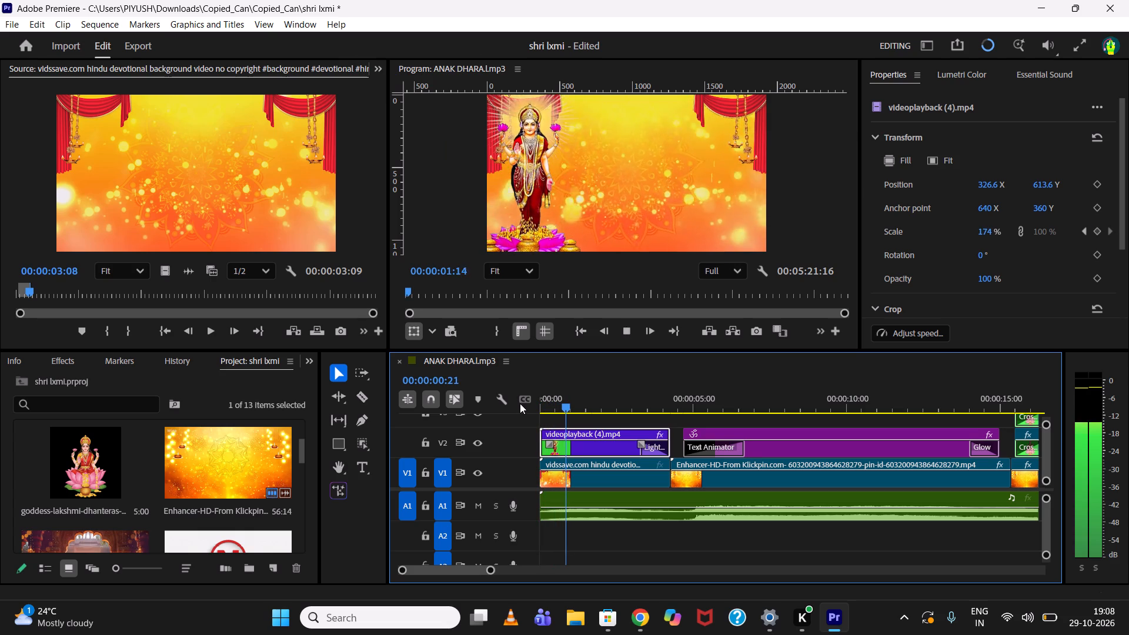
key(space)
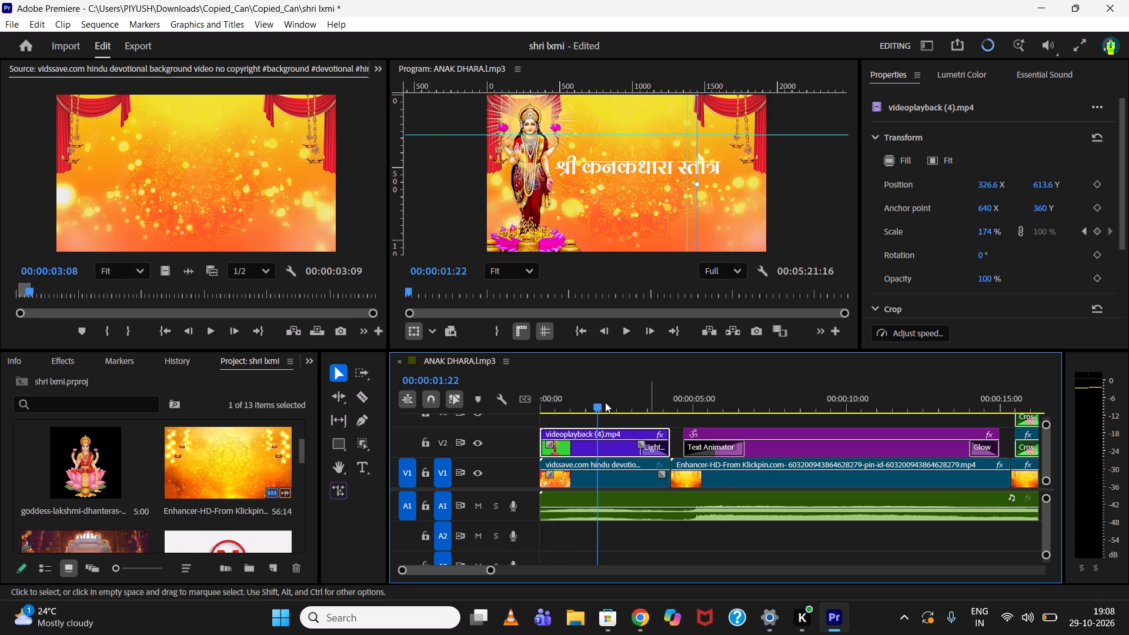
drag(596, 407, 560, 407)
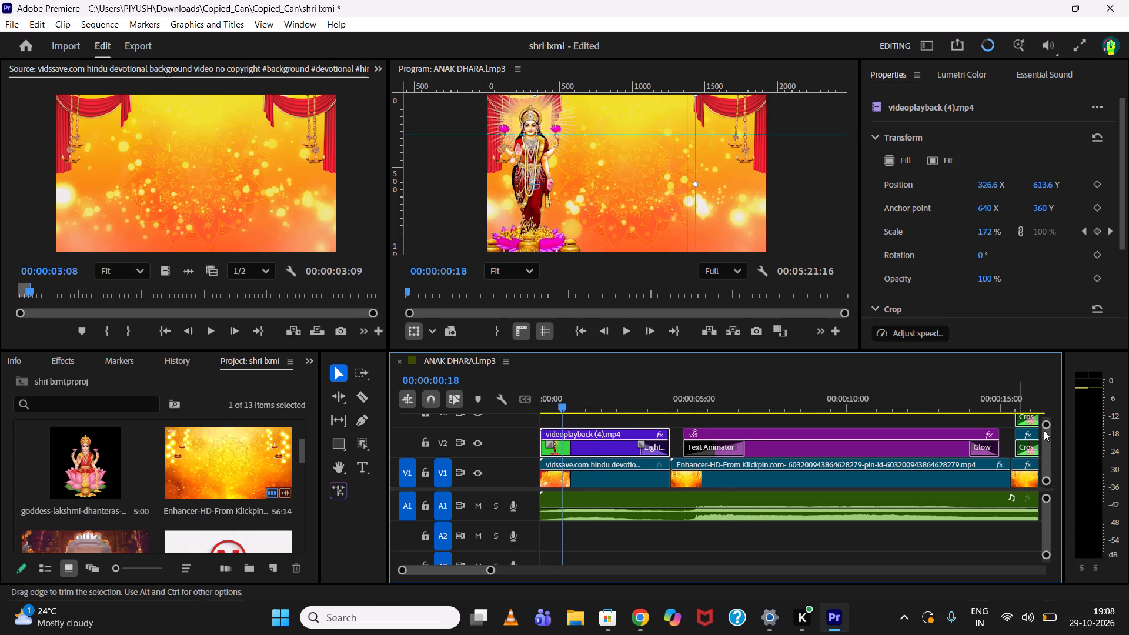
drag(1044, 435, 1047, 426)
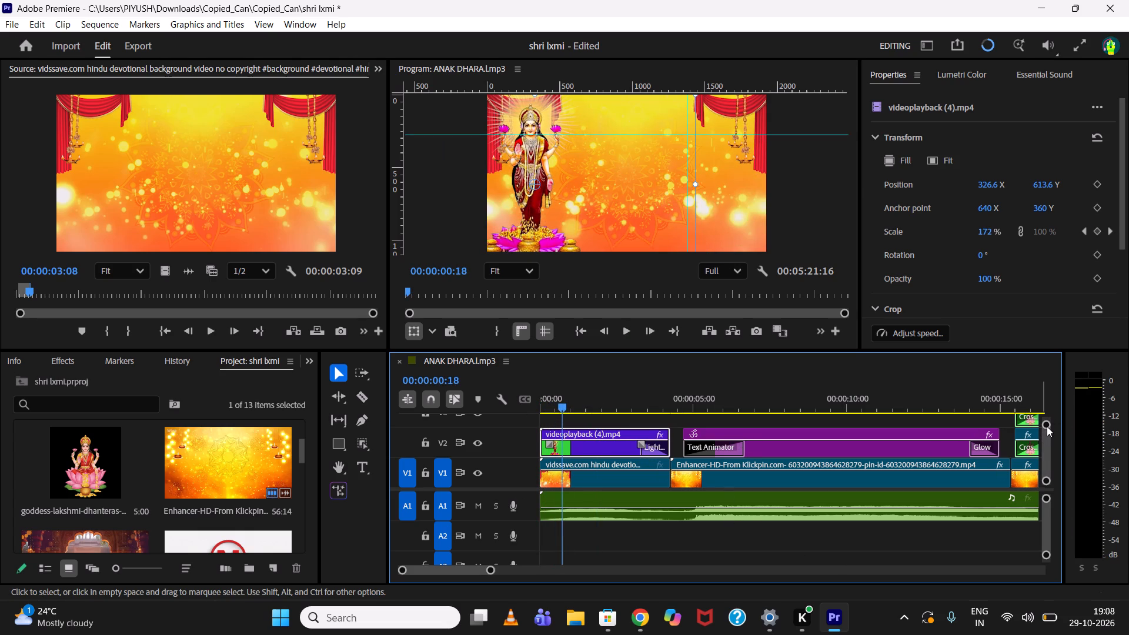
drag(1047, 426, 1048, 423)
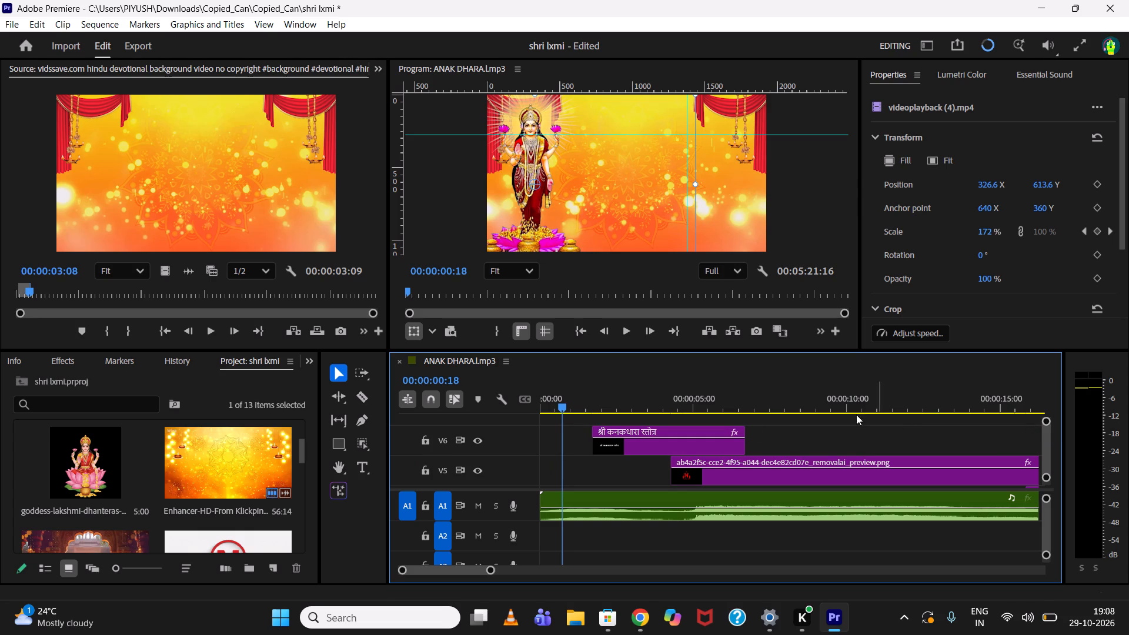
drag(676, 448, 605, 444)
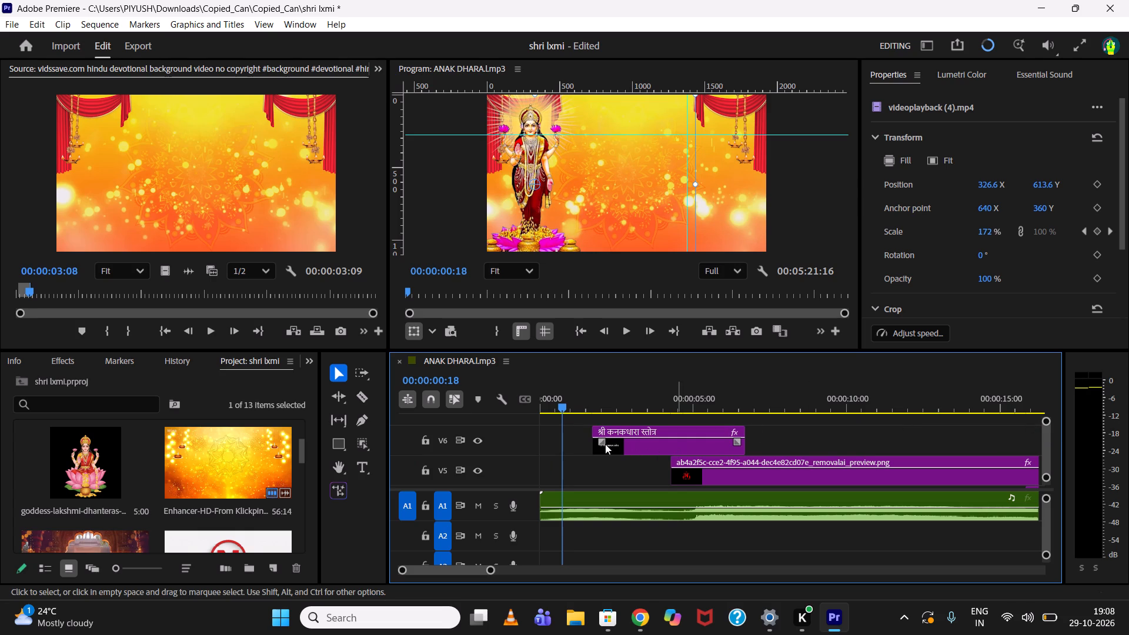
drag(636, 446, 609, 446)
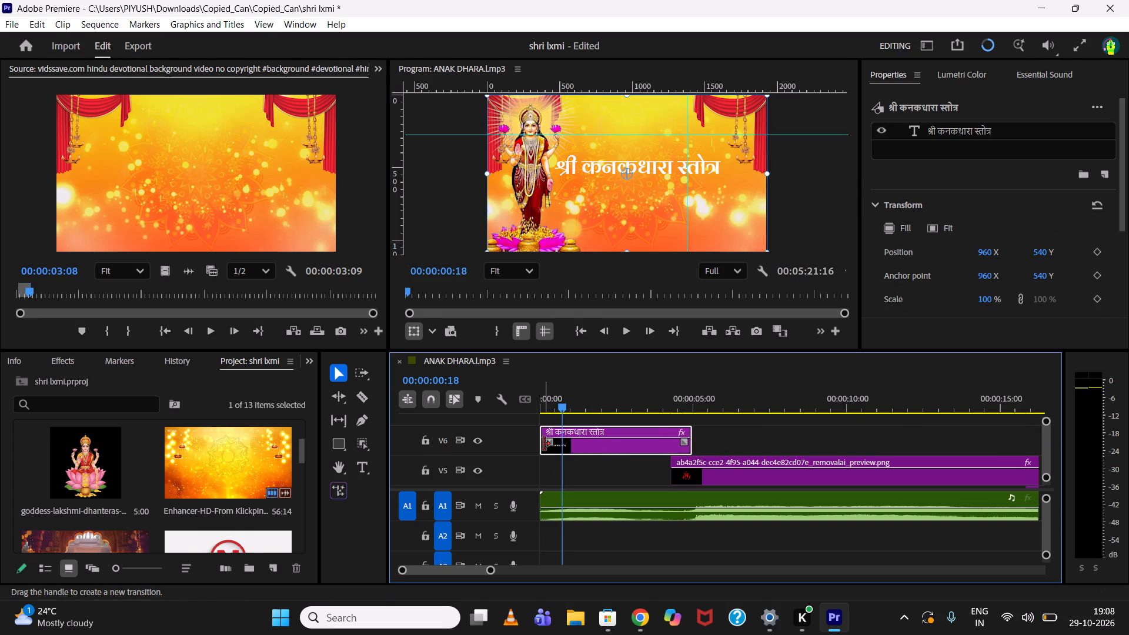
drag(543, 444, 559, 443)
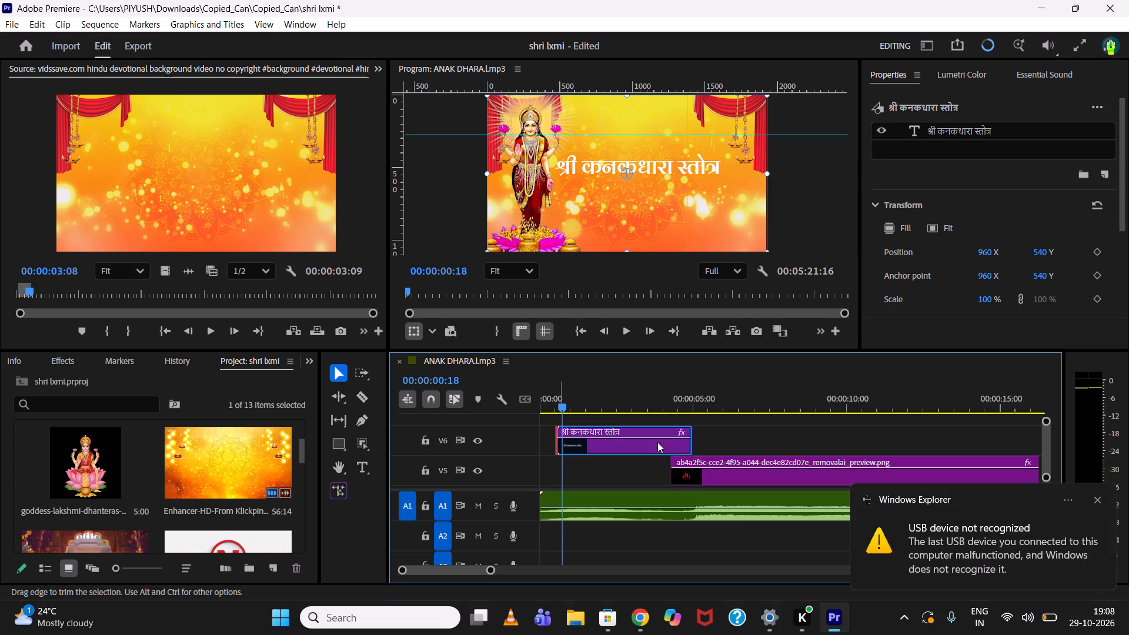
drag(698, 439, 674, 440)
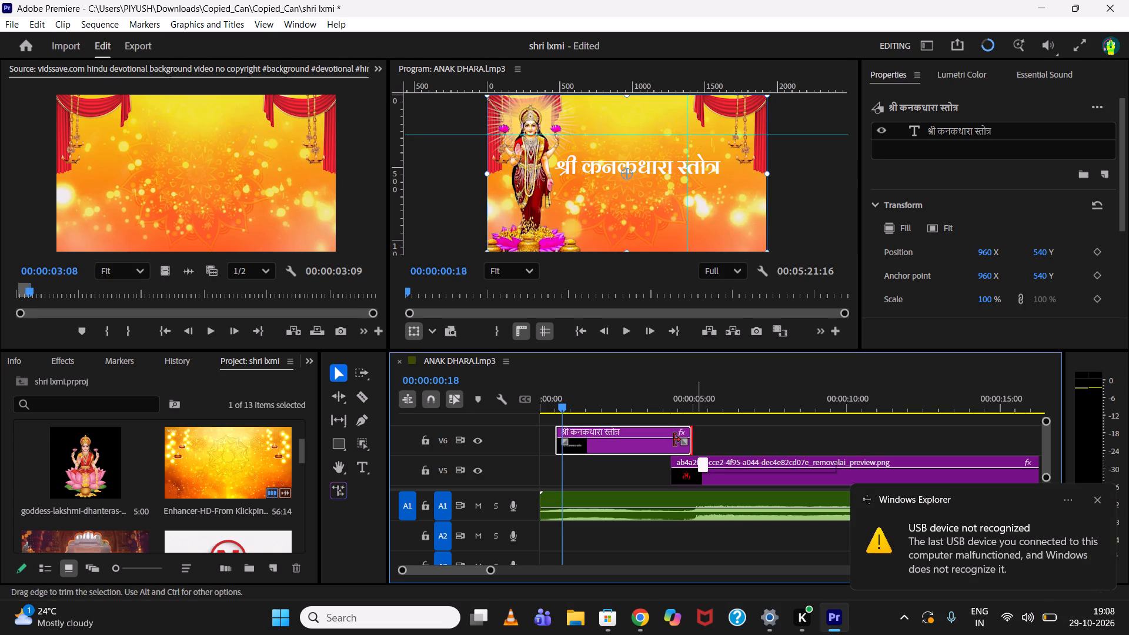
Scrub back through the opening seconds to check the title's timing beside the goddess.
click(712, 436)
drag(679, 393, 676, 394)
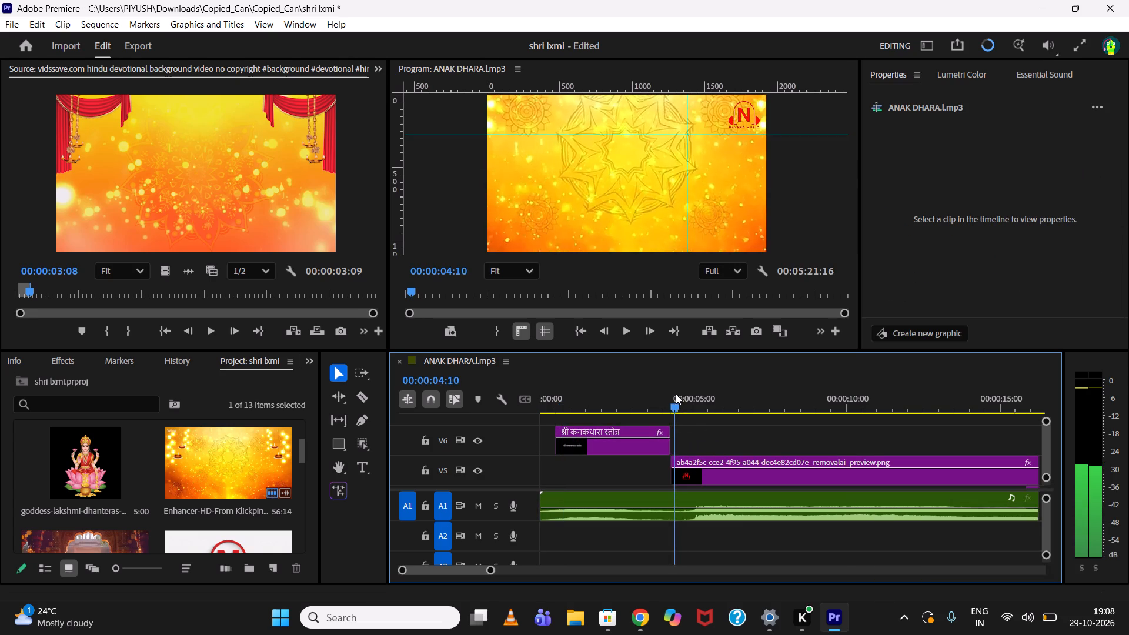
drag(676, 394, 626, 390)
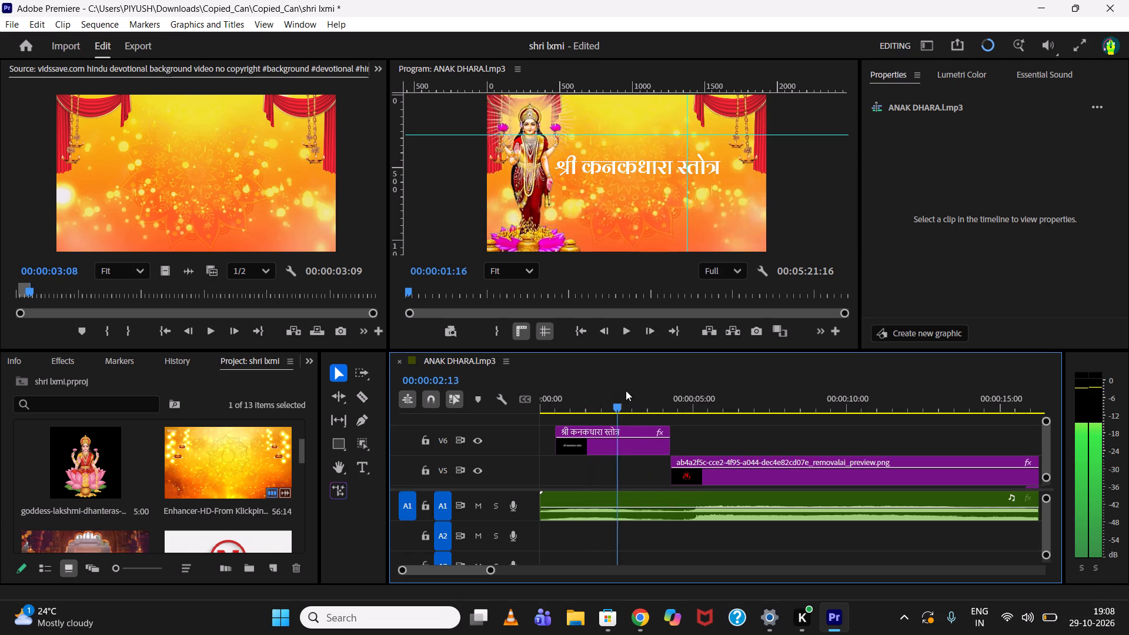
drag(626, 390, 535, 372)
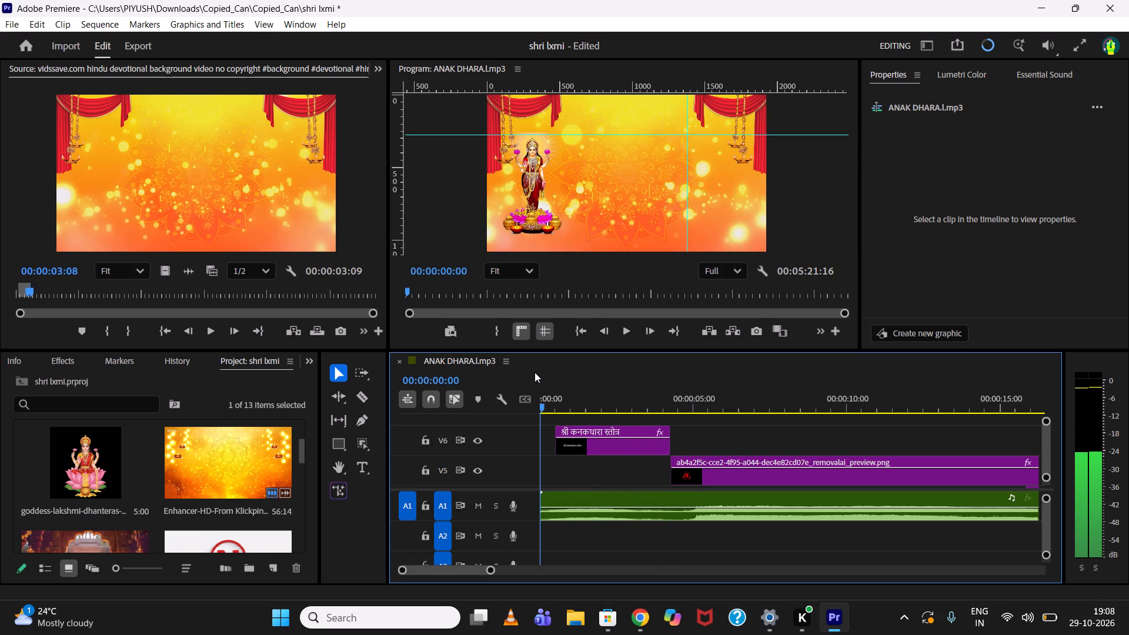
drag(535, 372, 565, 372)
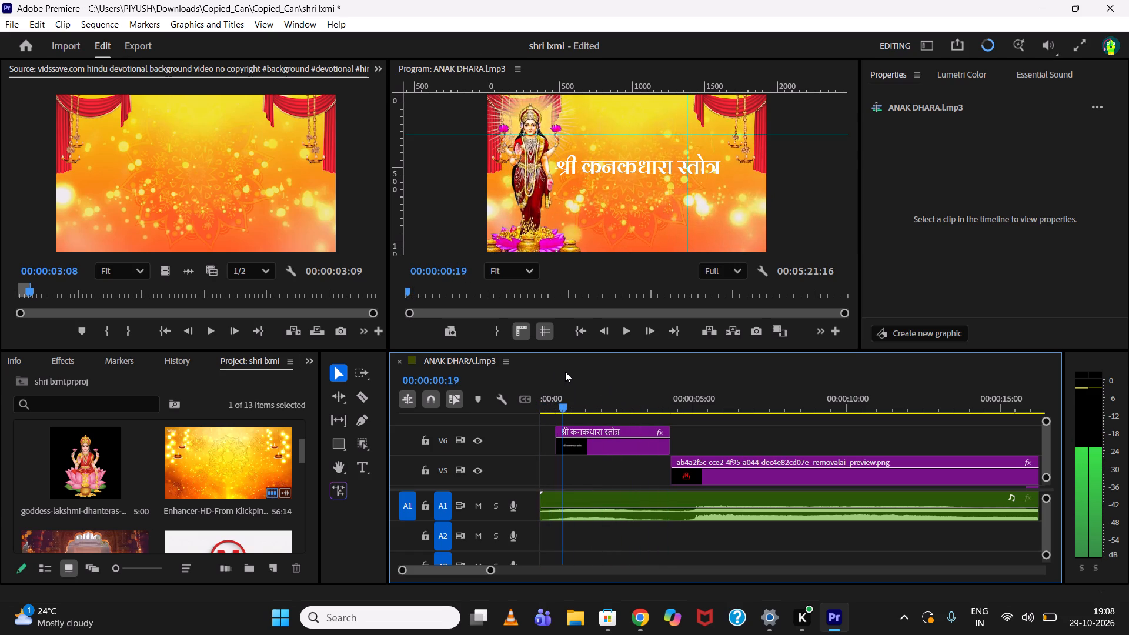
drag(565, 372, 569, 372)
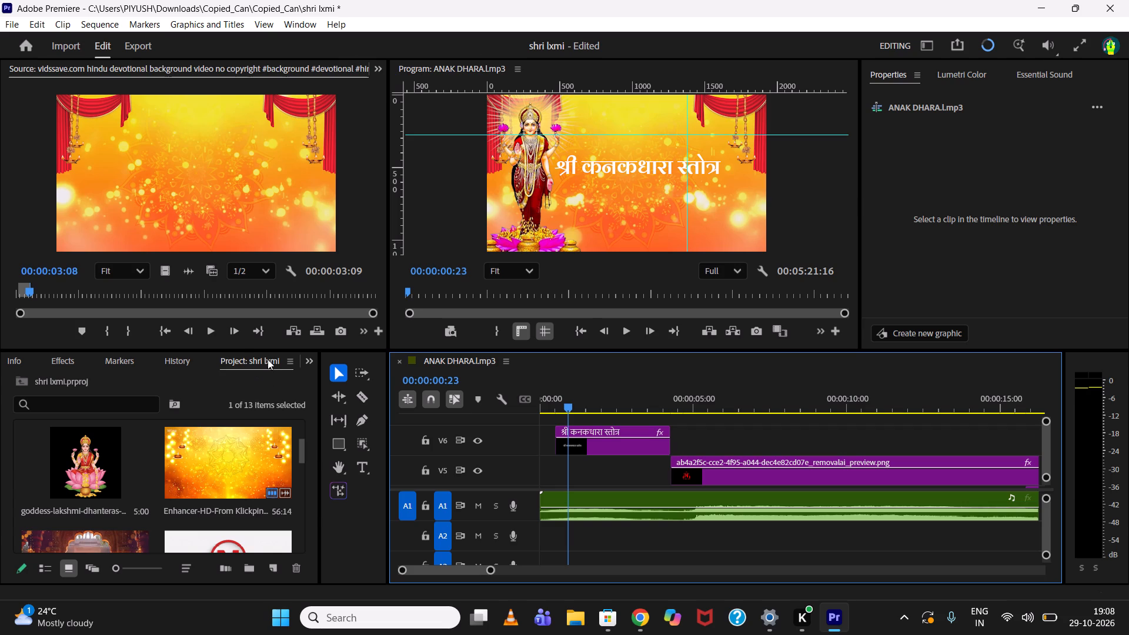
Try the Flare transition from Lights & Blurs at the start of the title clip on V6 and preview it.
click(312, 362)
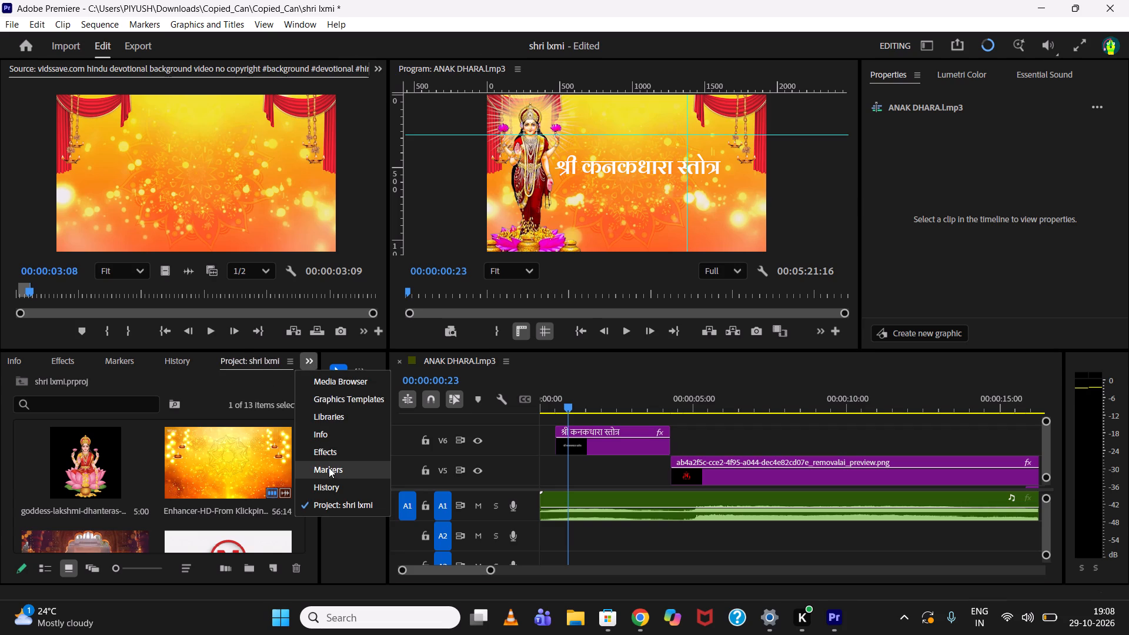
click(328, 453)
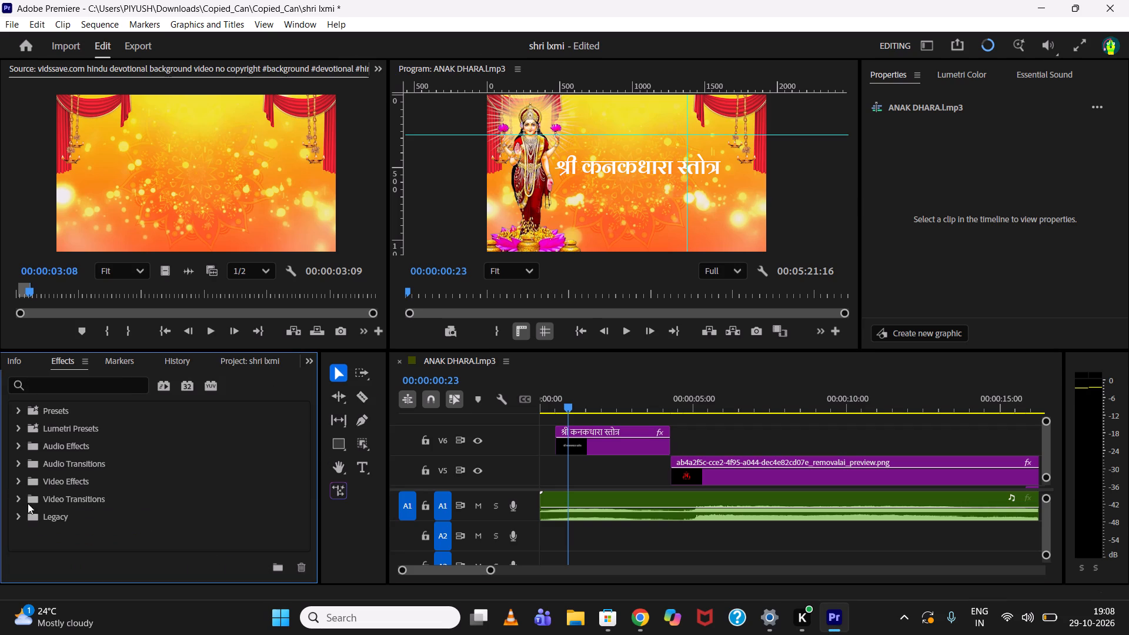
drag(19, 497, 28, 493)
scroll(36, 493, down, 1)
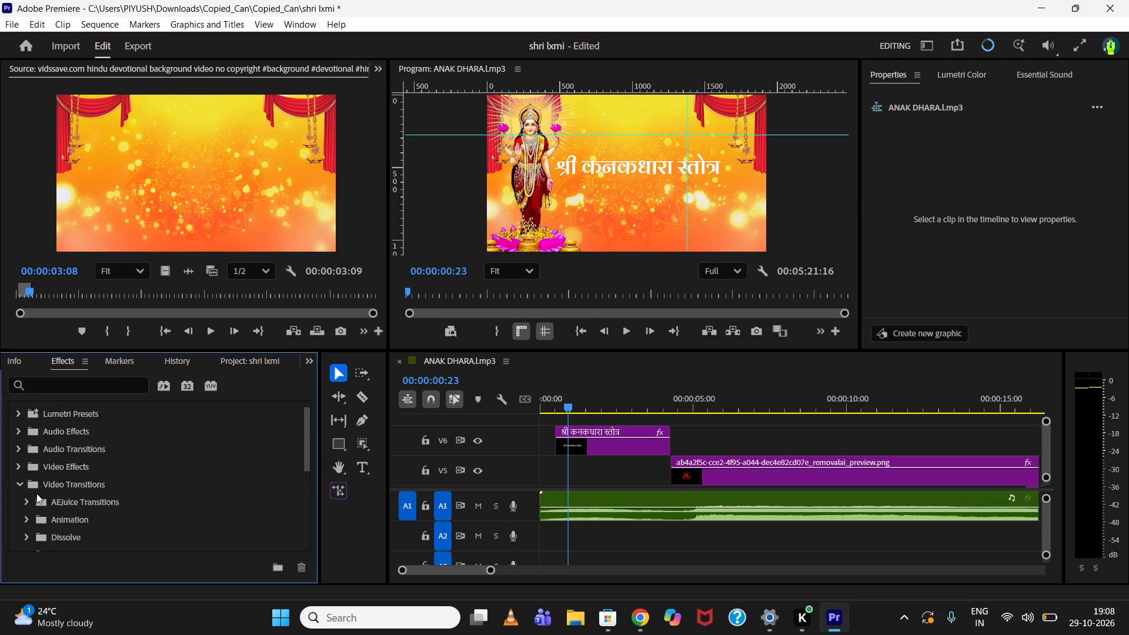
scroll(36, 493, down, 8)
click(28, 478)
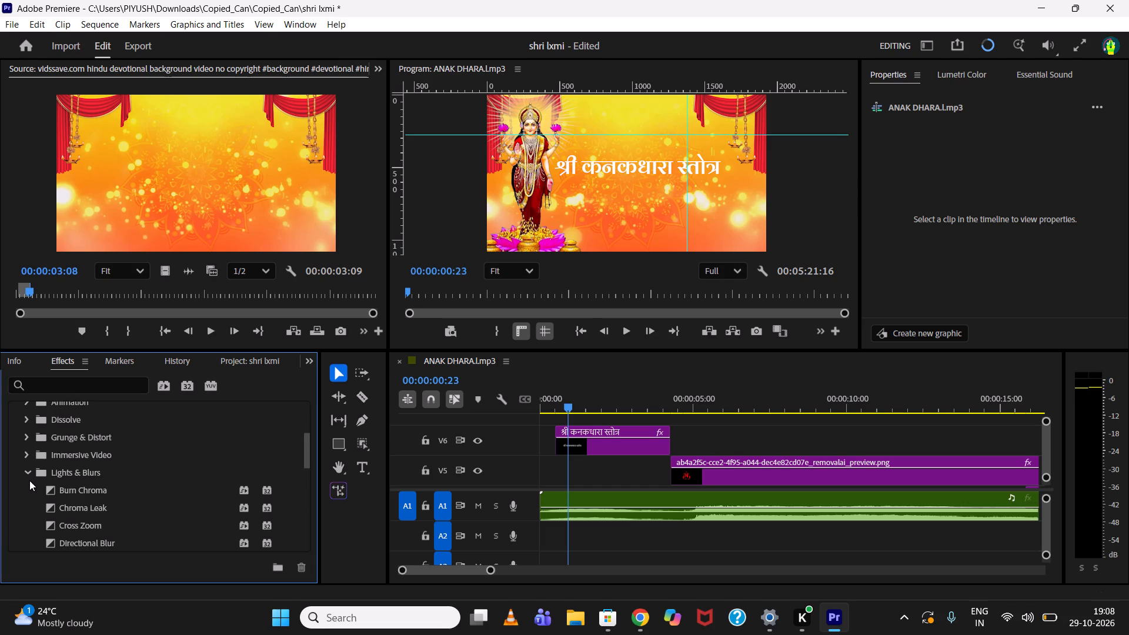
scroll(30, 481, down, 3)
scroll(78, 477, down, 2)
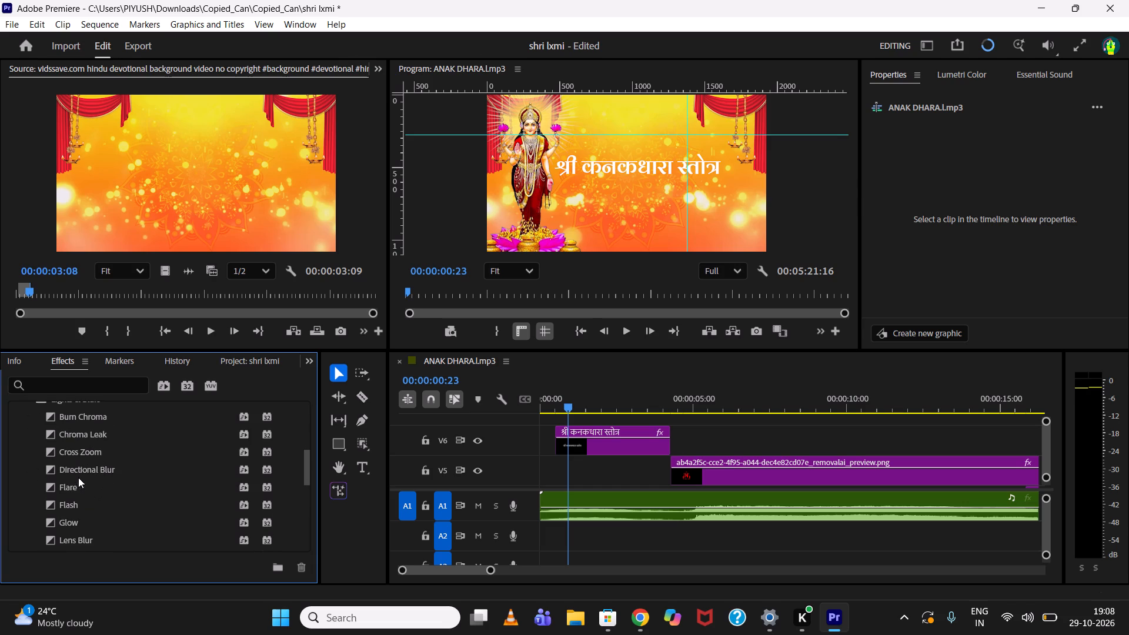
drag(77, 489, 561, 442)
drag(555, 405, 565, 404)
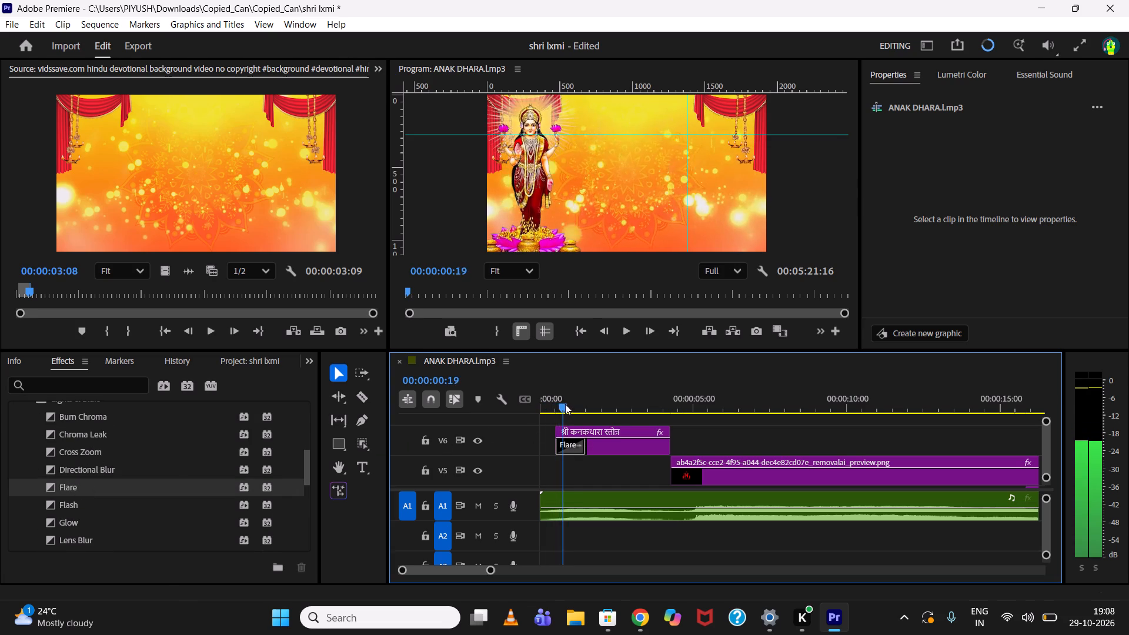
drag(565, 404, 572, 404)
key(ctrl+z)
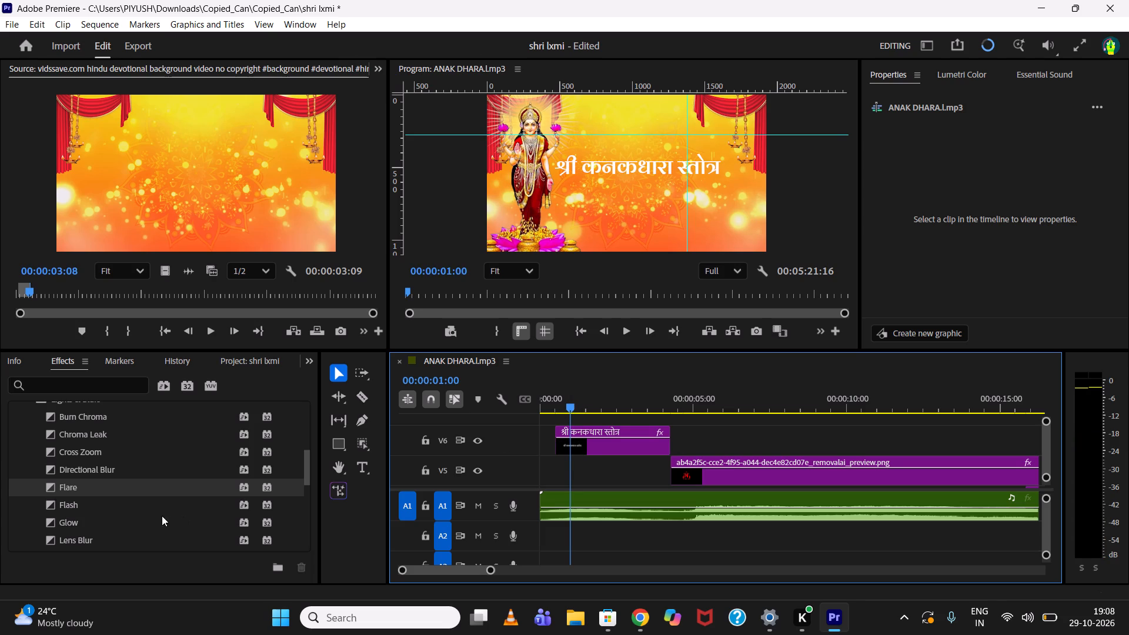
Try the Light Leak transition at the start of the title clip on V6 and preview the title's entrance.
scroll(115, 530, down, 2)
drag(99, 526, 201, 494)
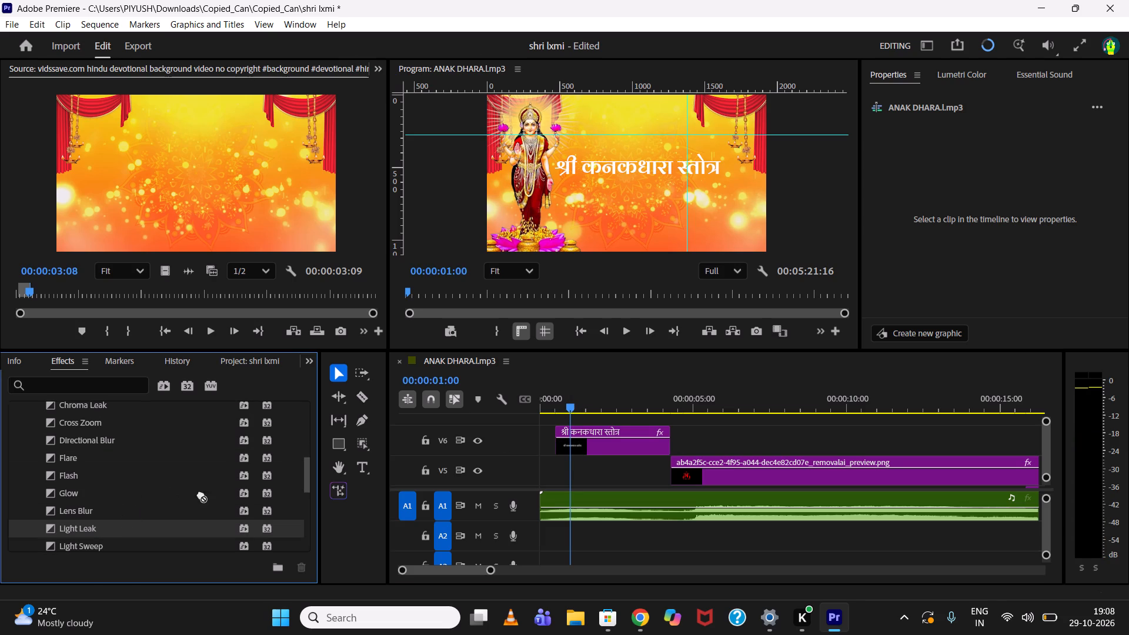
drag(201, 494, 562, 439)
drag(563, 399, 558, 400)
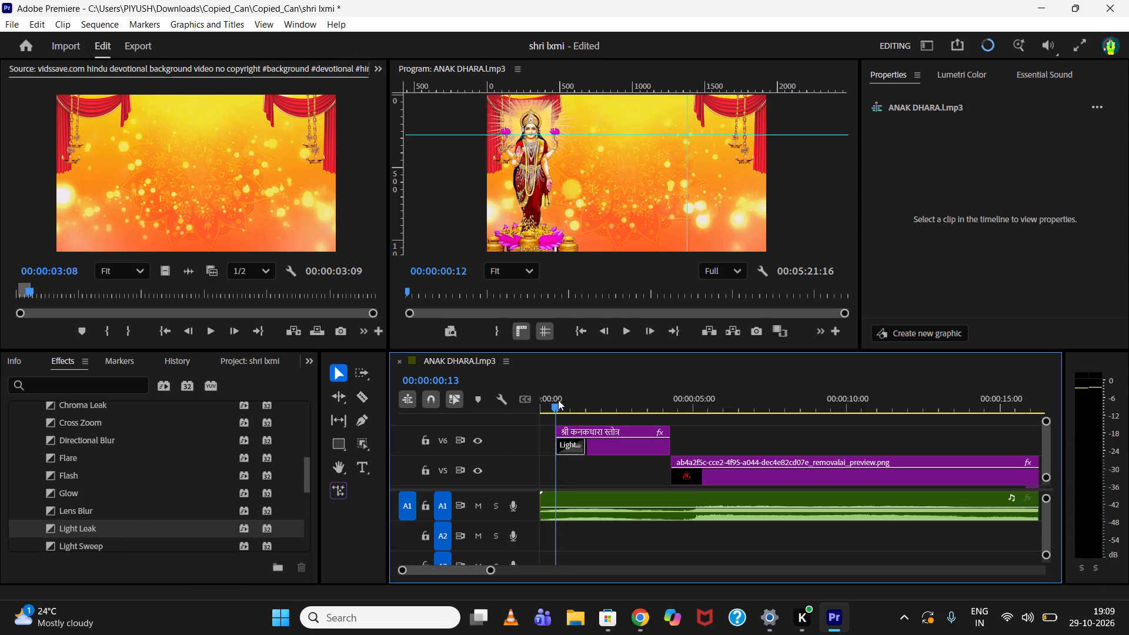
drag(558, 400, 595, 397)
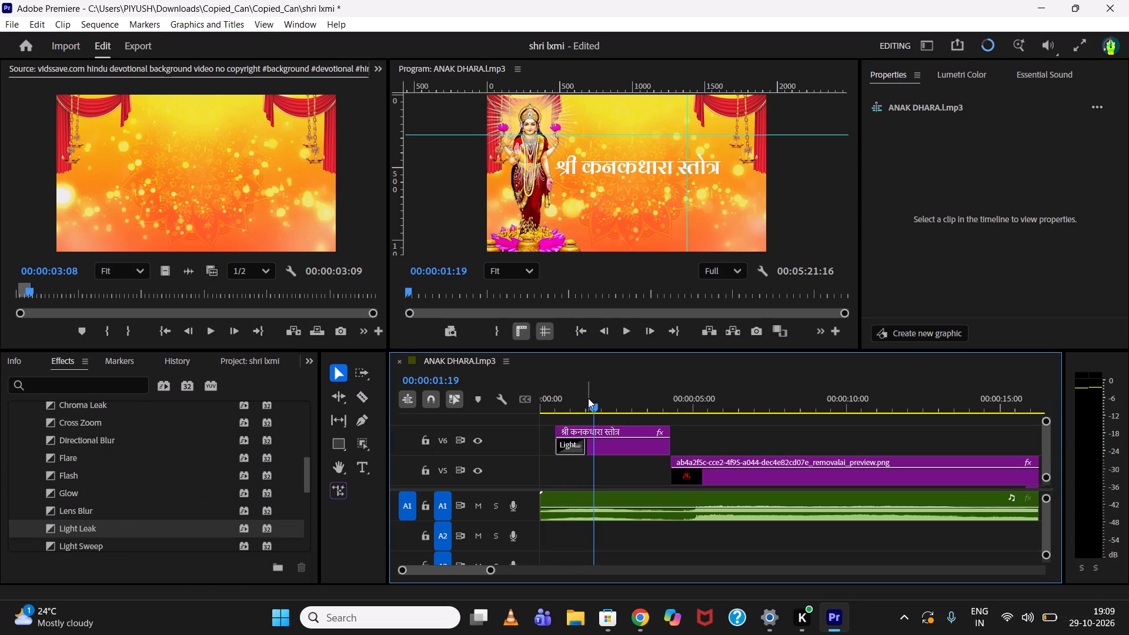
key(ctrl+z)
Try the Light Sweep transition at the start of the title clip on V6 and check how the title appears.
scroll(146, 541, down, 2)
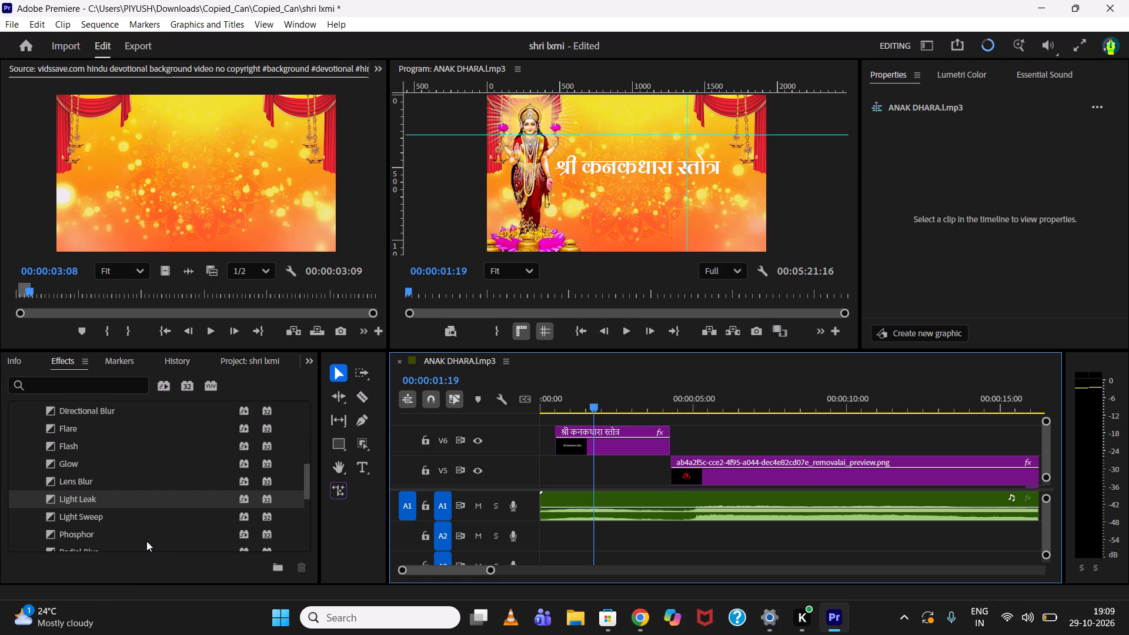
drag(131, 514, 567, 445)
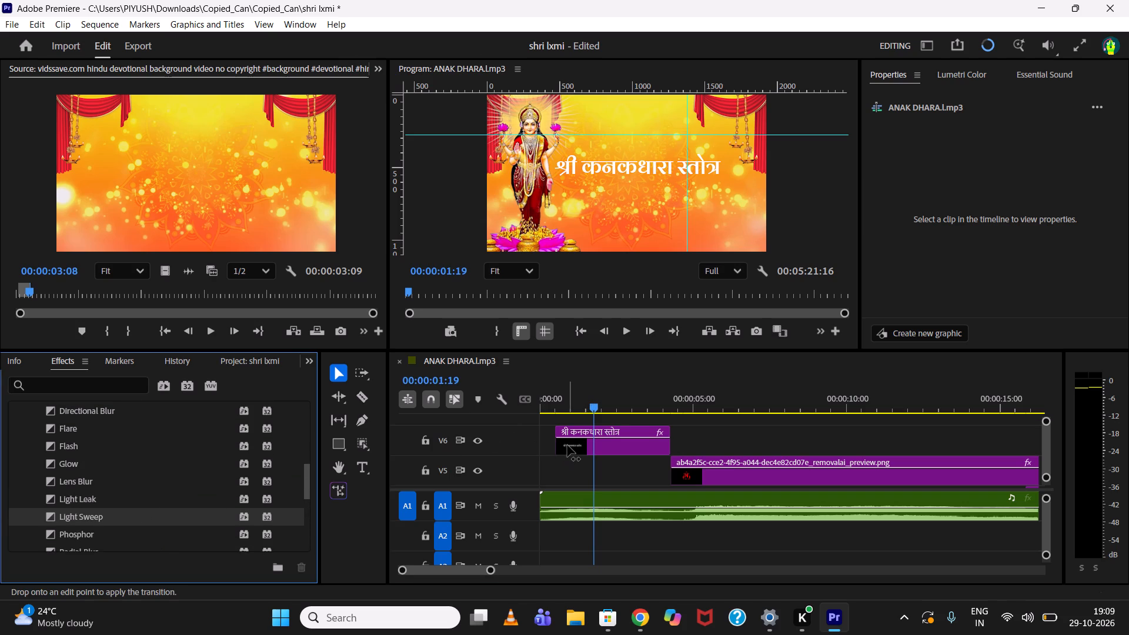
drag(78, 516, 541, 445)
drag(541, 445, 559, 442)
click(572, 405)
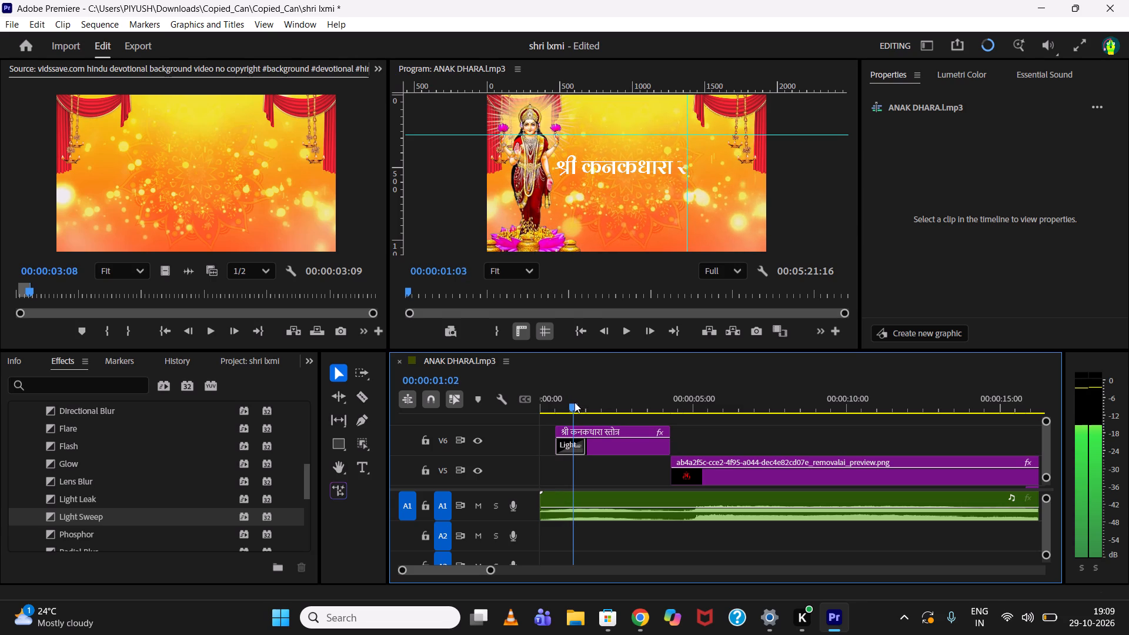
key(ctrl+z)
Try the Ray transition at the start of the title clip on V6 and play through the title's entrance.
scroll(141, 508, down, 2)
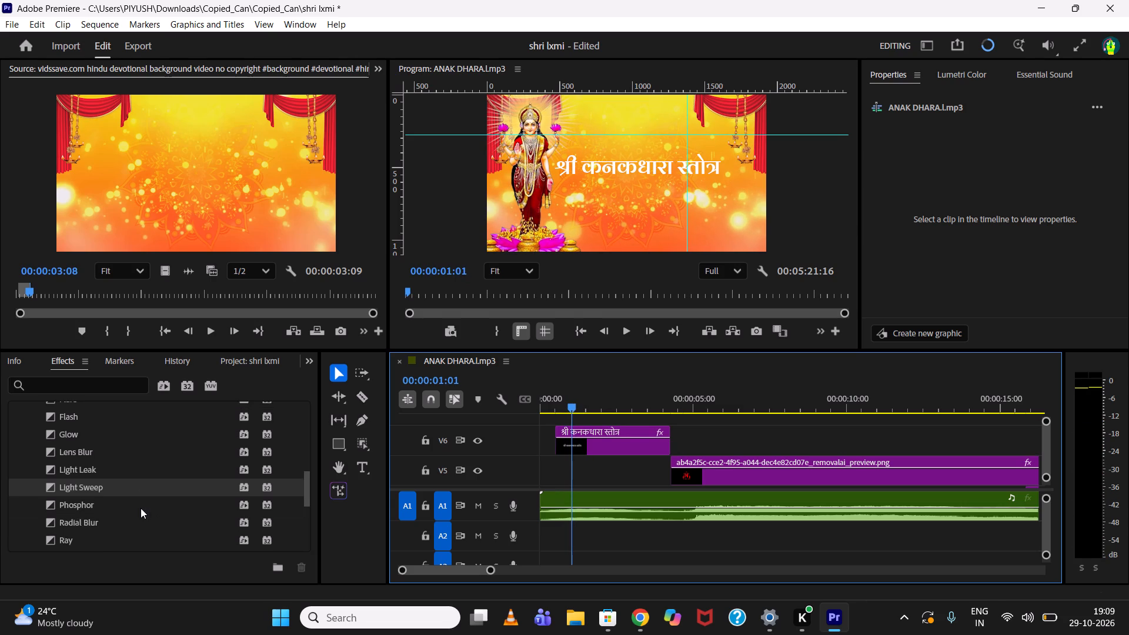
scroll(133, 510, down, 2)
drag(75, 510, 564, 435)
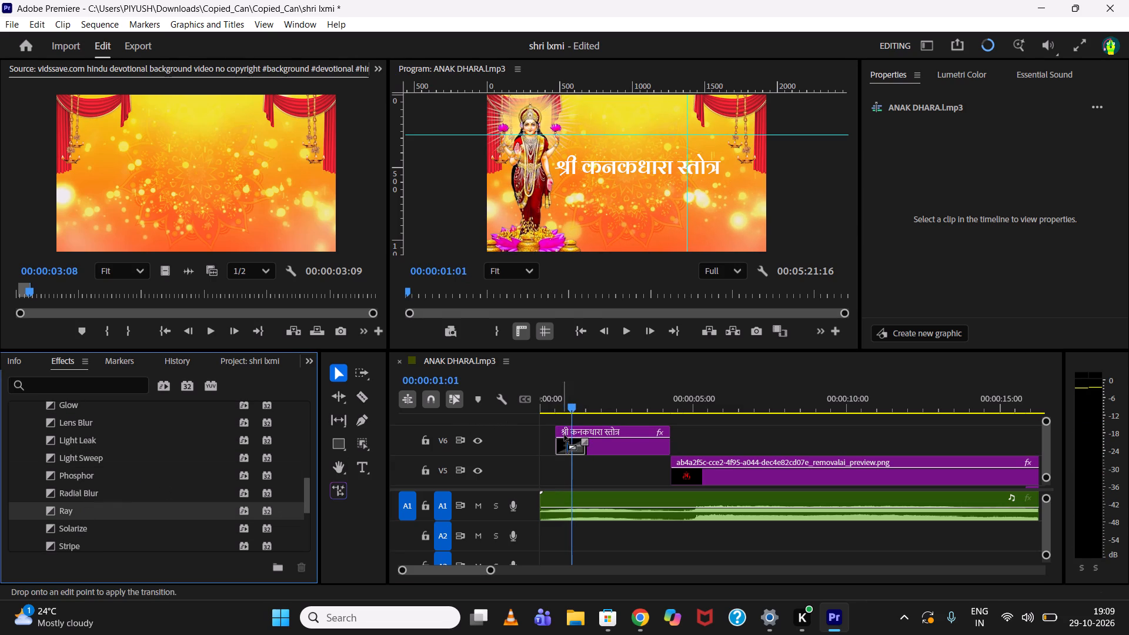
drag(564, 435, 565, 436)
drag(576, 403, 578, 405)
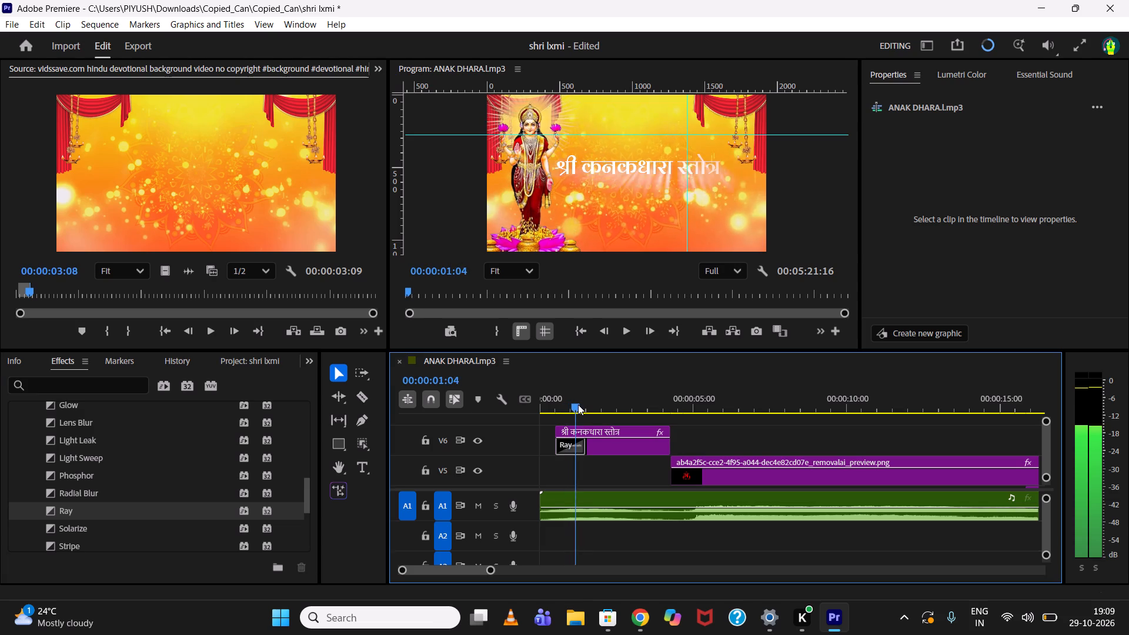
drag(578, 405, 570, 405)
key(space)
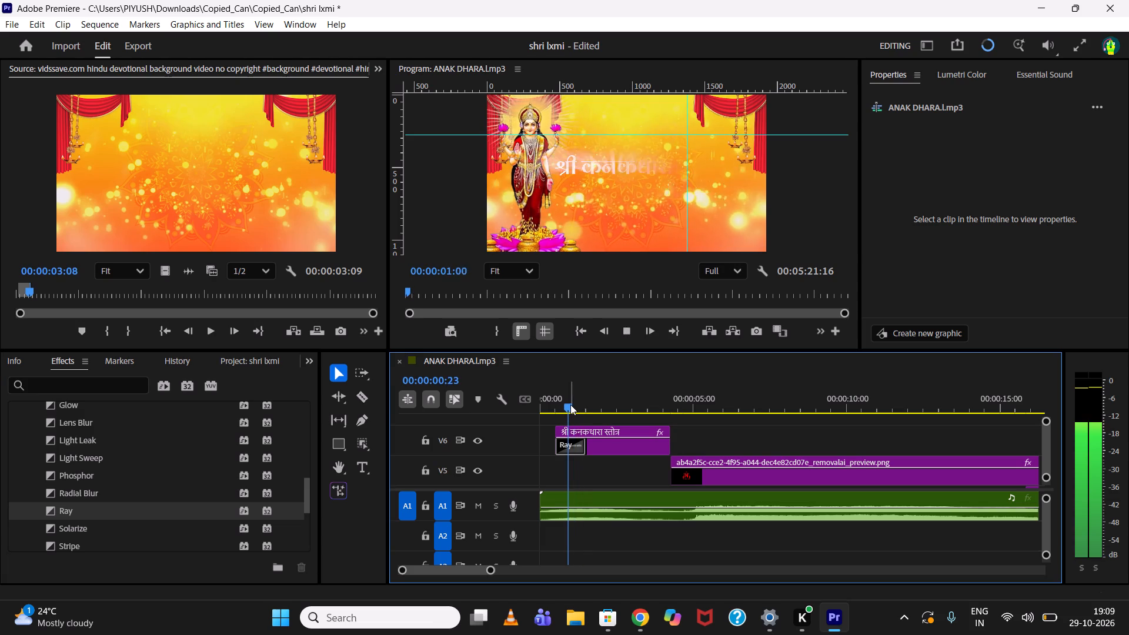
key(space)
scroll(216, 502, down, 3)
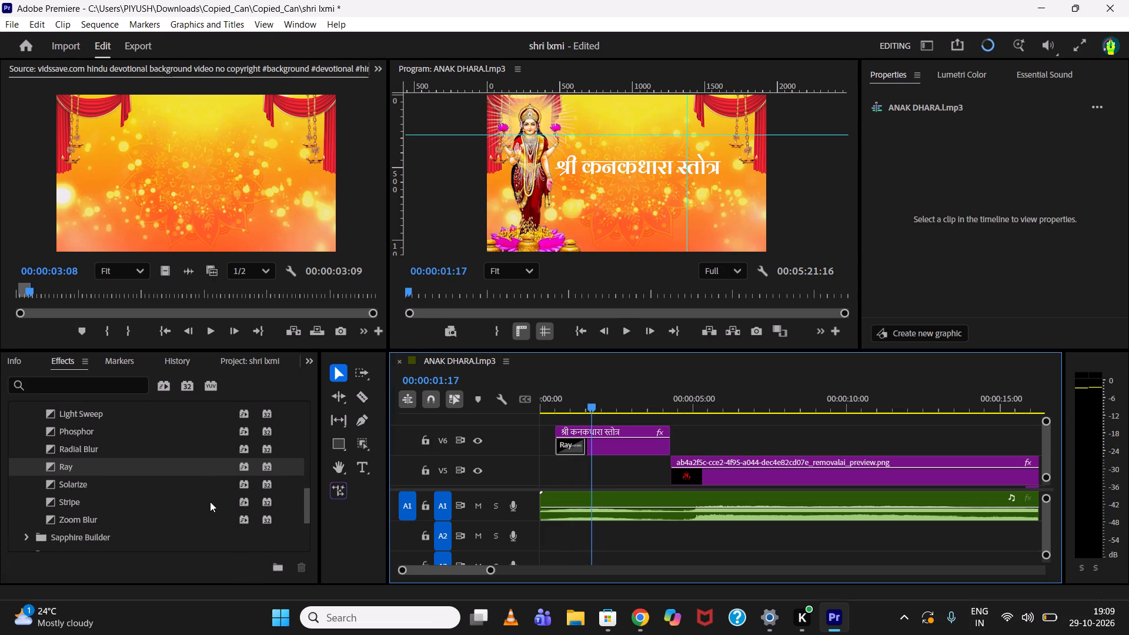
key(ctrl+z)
Apply the Solarize transition to the start of the title clip on V6 and scrub through the title's entrance.
click(106, 492)
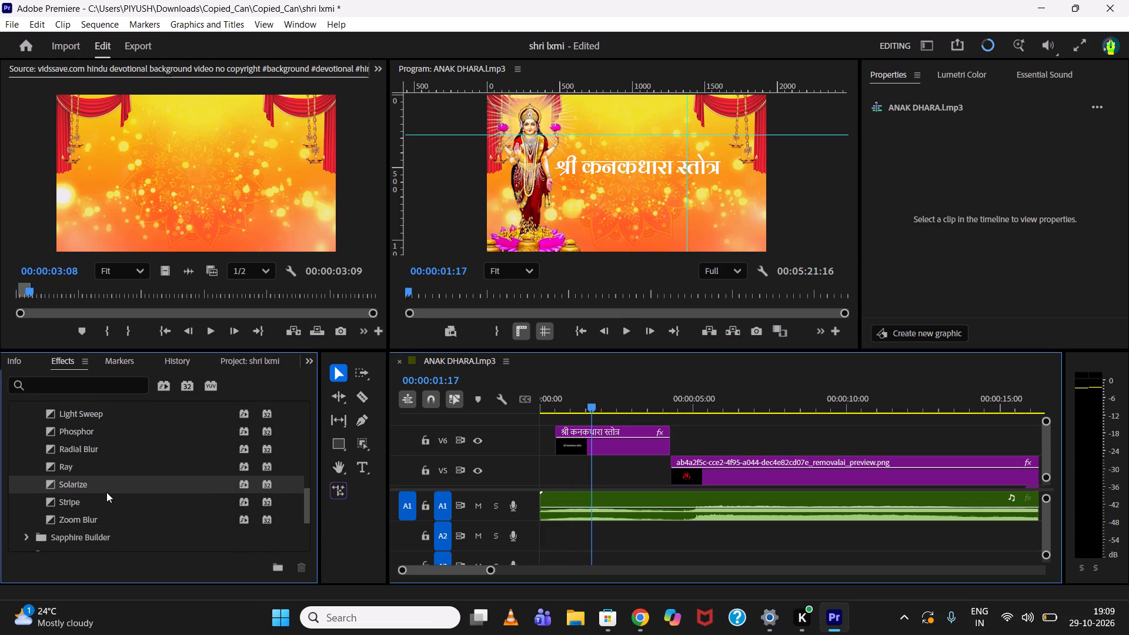
drag(86, 487, 564, 436)
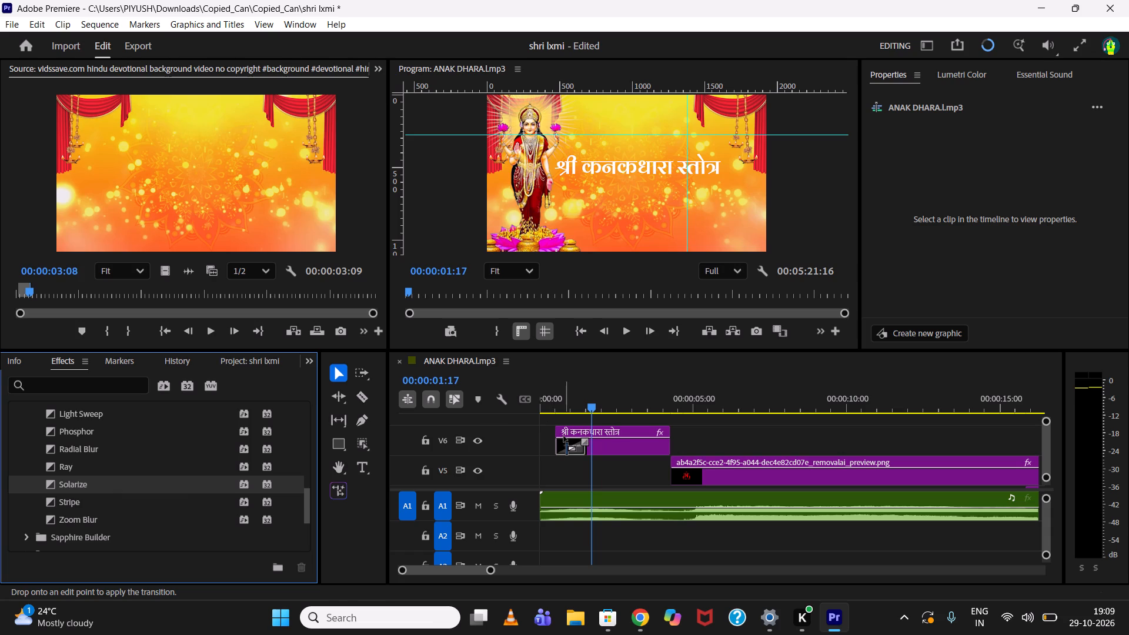
drag(574, 399, 572, 399)
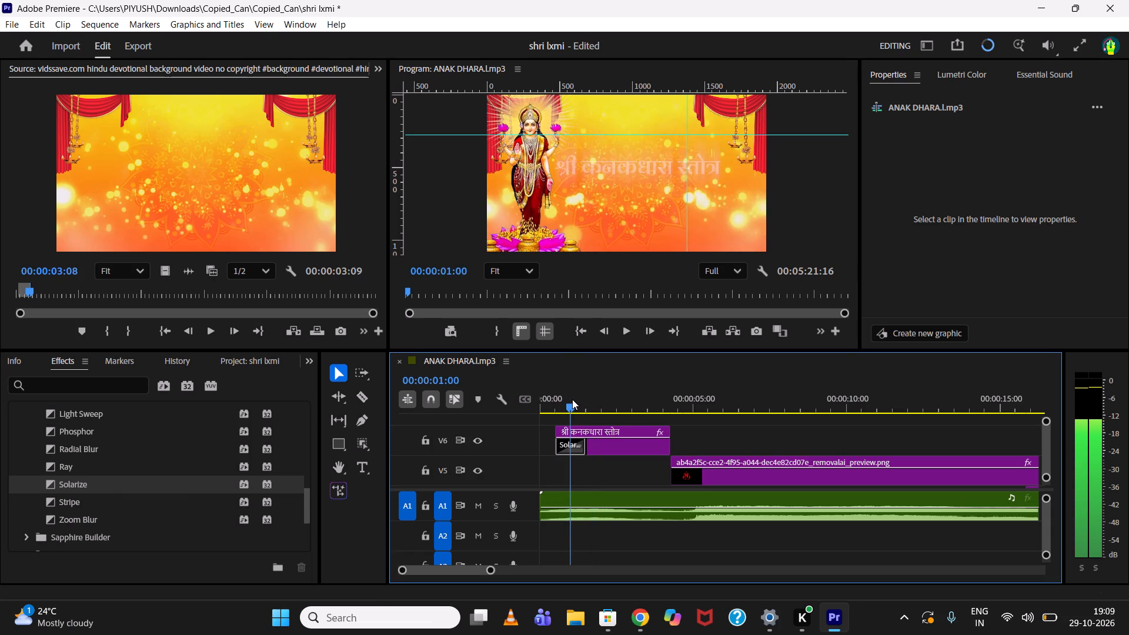
drag(572, 399, 551, 400)
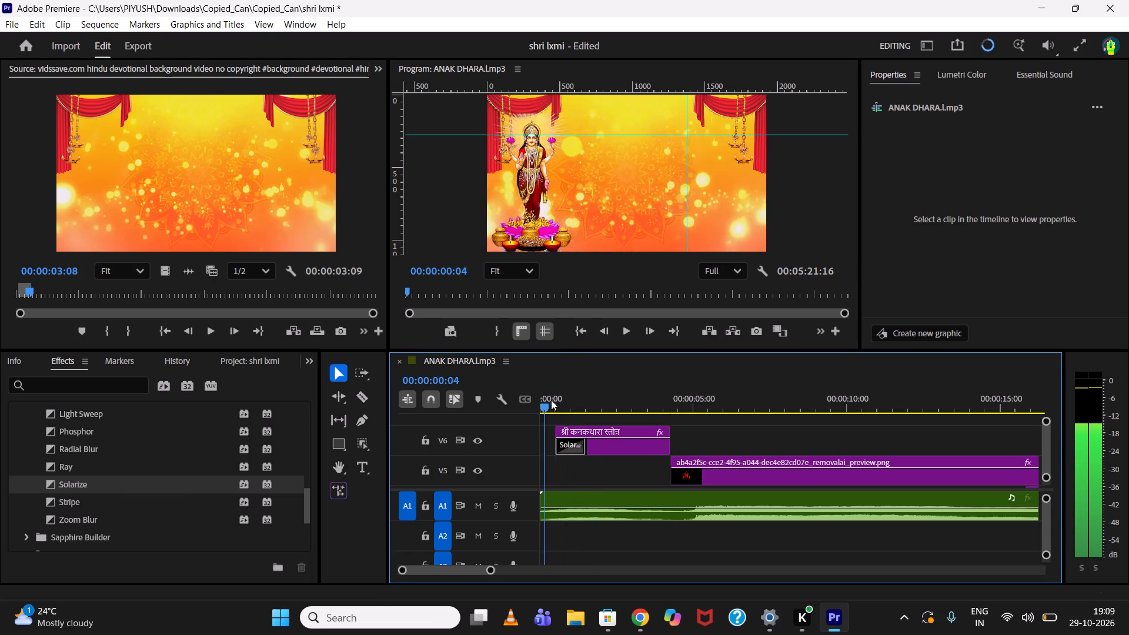
drag(551, 400, 592, 400)
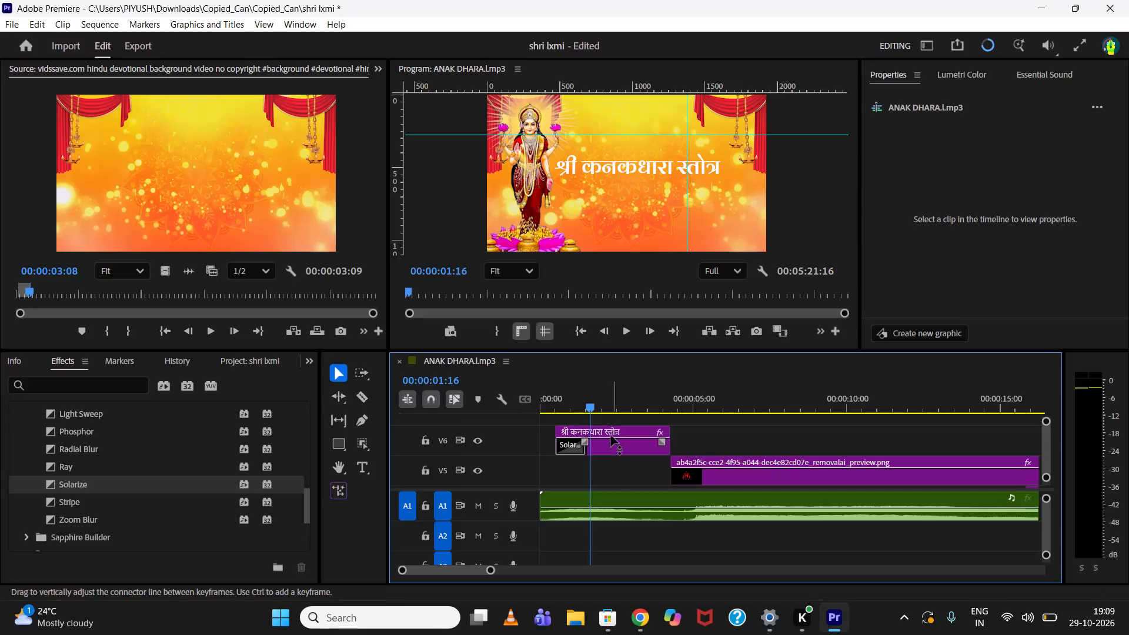
Shift the title clip on V6 slightly away from the goddess by setting its horizontal position to 1004.
click(609, 439)
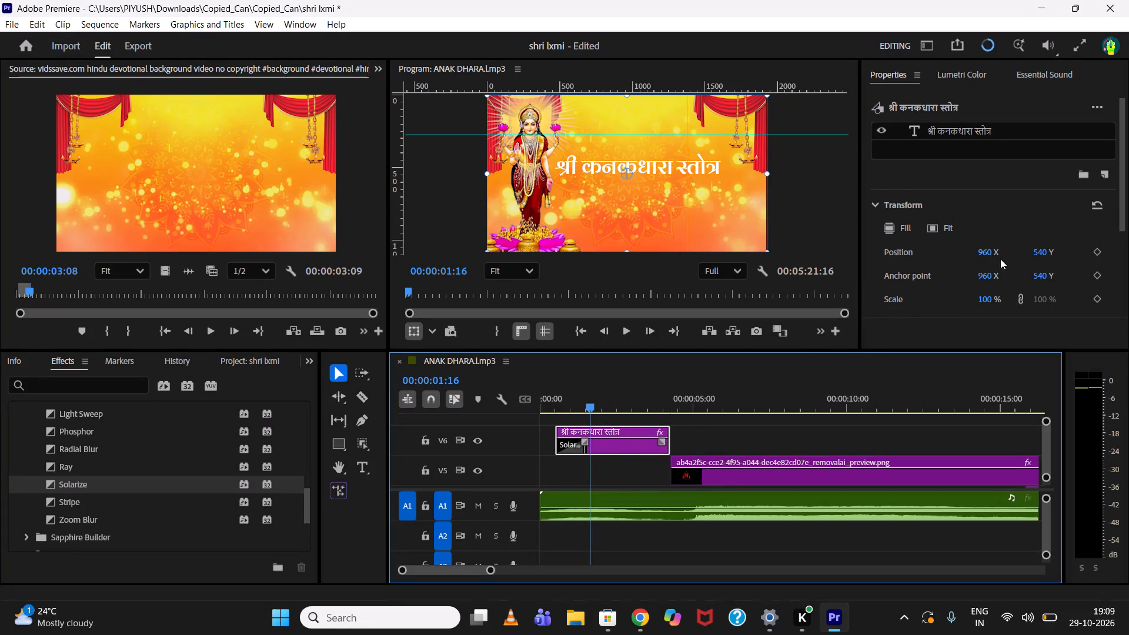
drag(988, 253, 1020, 249)
Browse the Video Effects and Video Transitions categories, including the Grunge & Distort transitions, for options suited to the title.
click(313, 366)
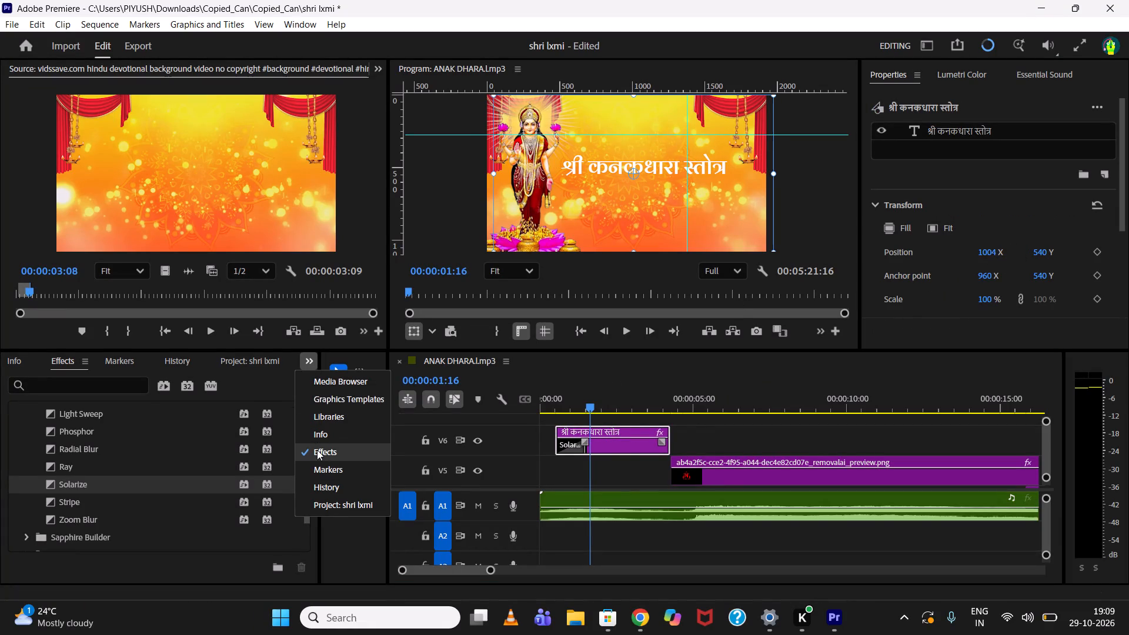
click(317, 450)
scroll(164, 451, up, 3)
scroll(125, 396, up, 5)
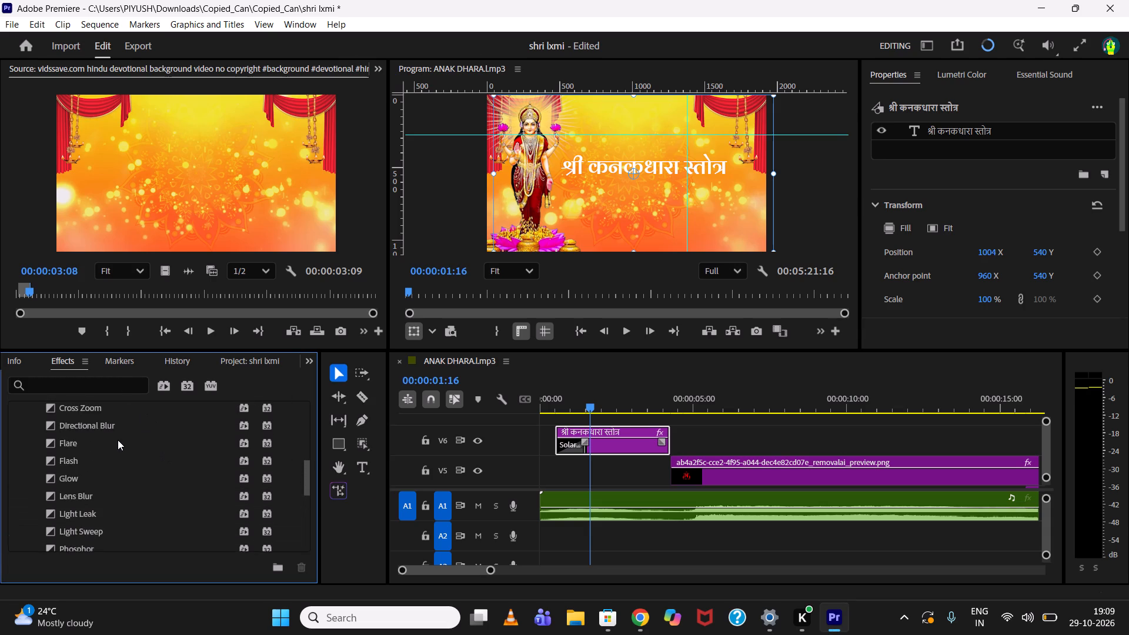
scroll(118, 440, up, 14)
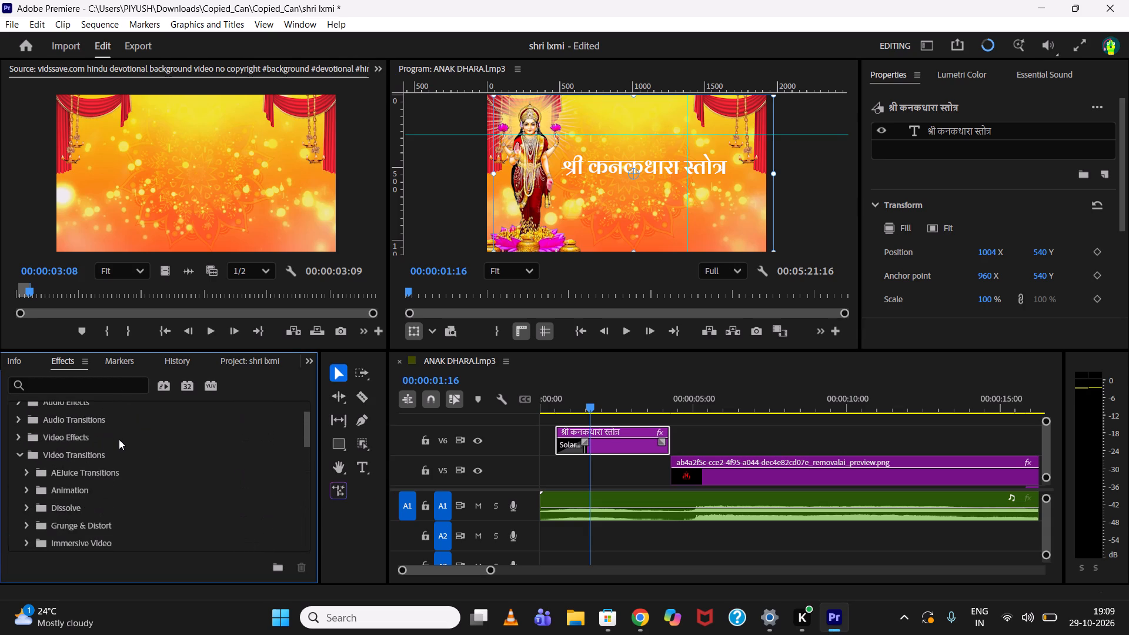
scroll(119, 439, up, 1)
click(17, 453)
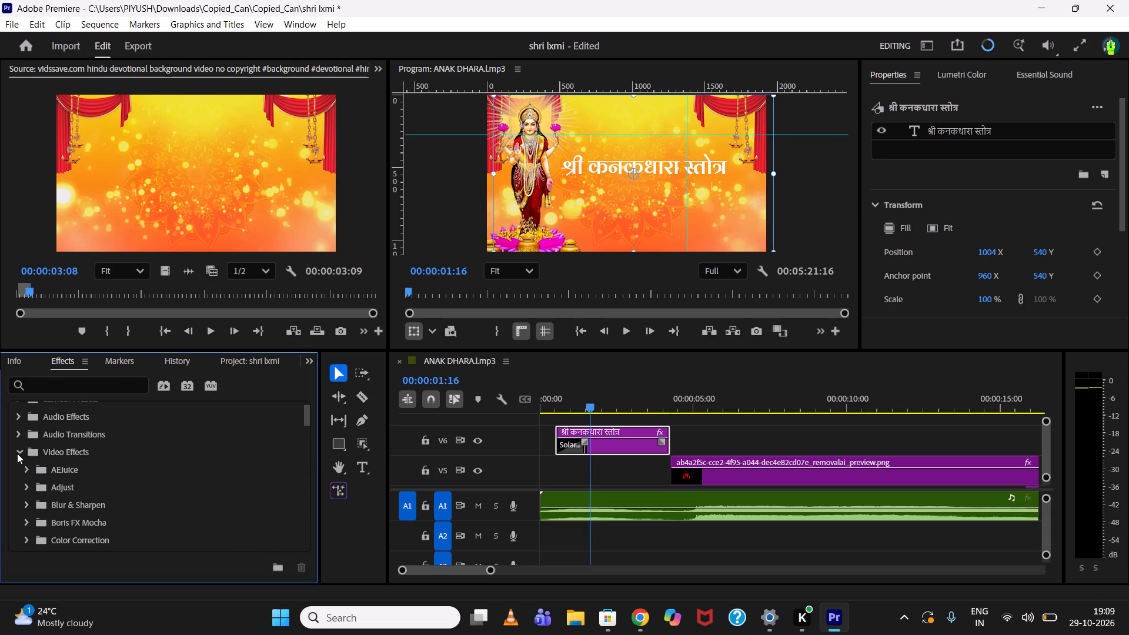
click(17, 453)
click(17, 453)
scroll(17, 453, down, 8)
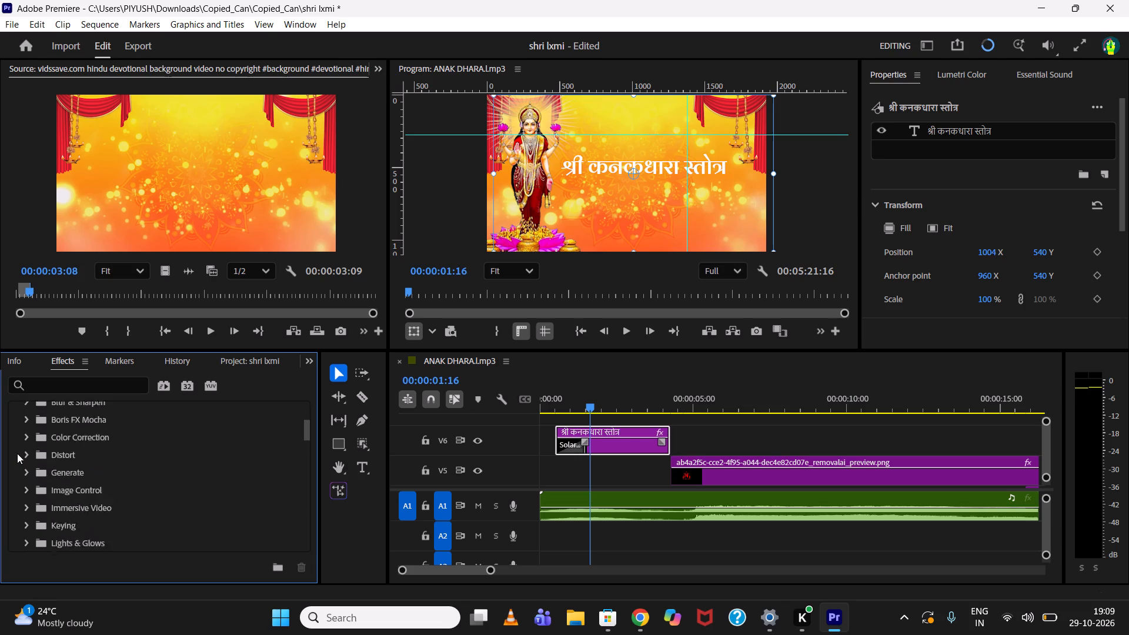
scroll(17, 453, down, 10)
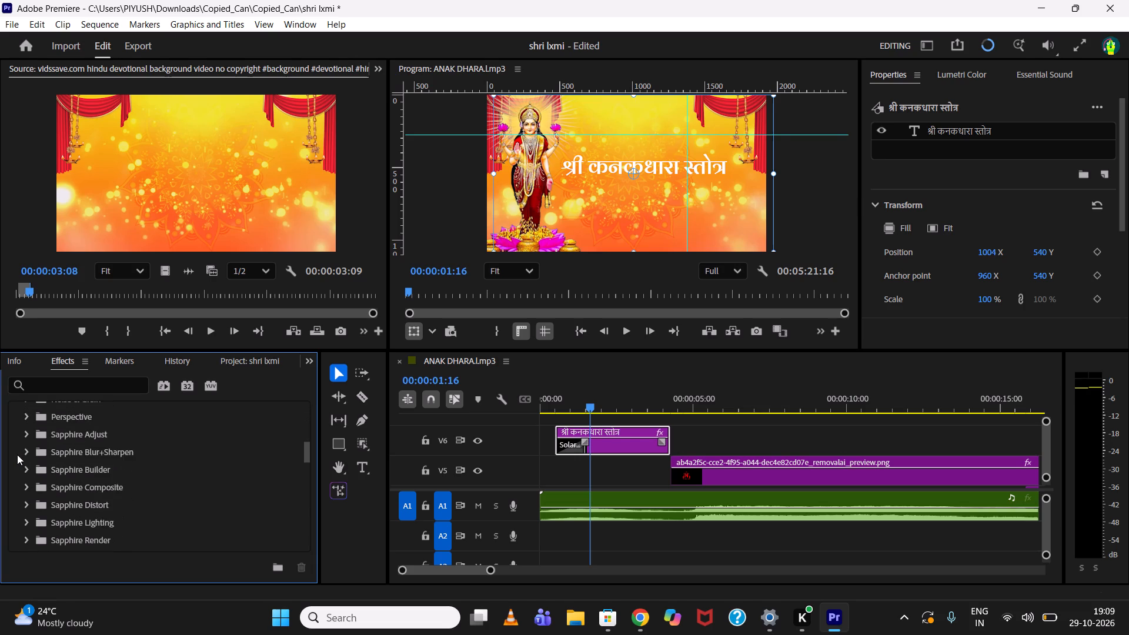
scroll(17, 454, down, 4)
scroll(40, 516, down, 6)
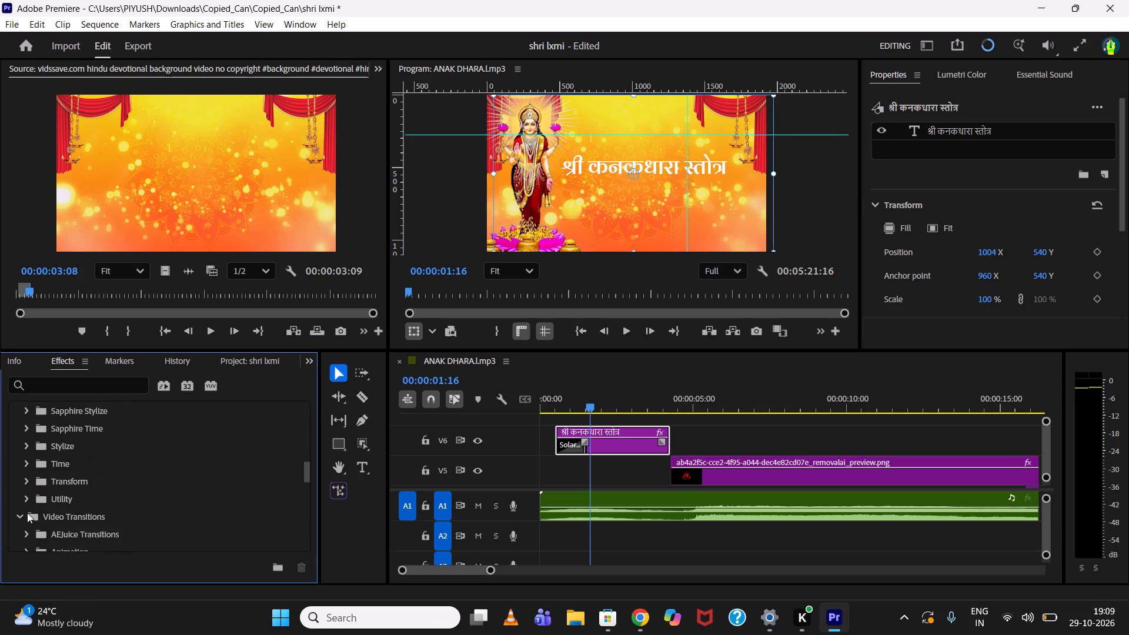
scroll(27, 513, down, 6)
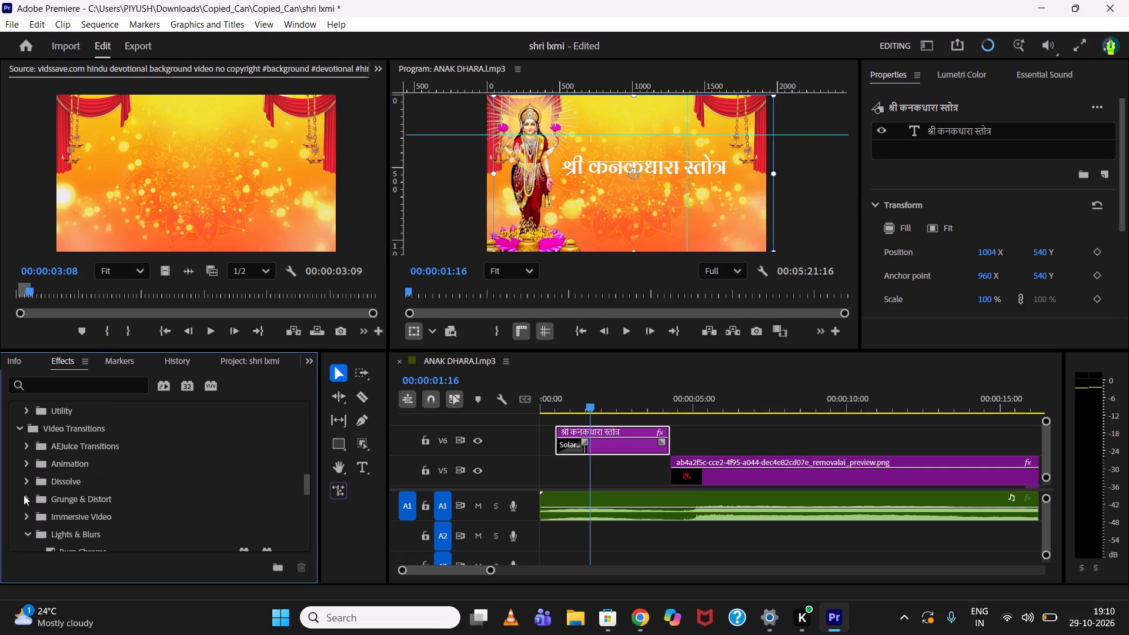
scroll(24, 495, down, 1)
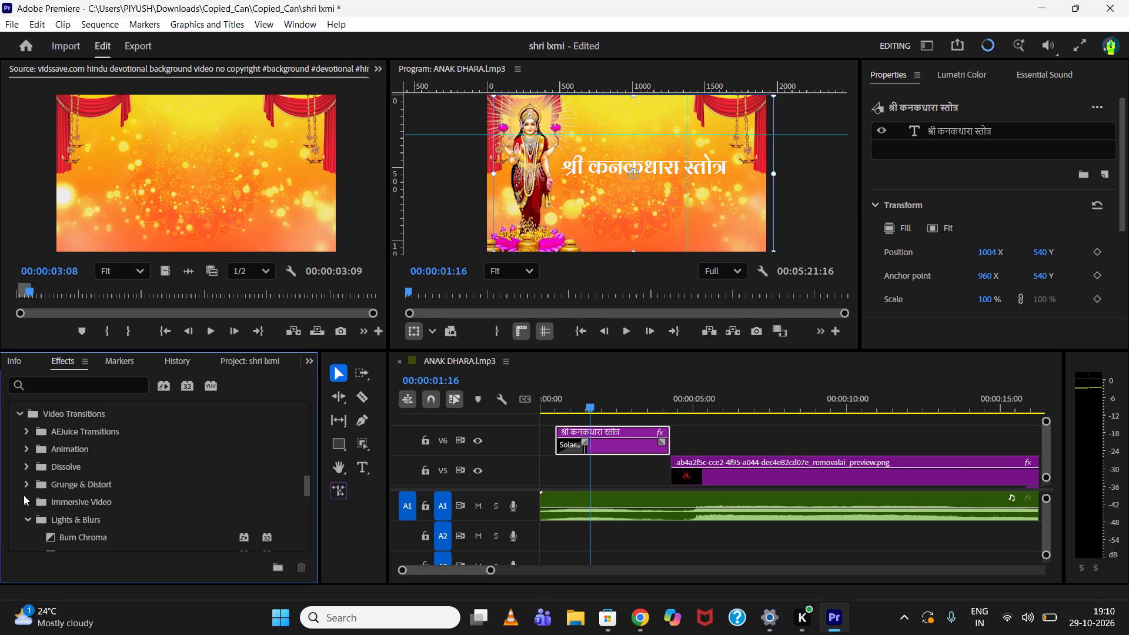
click(28, 486)
scroll(28, 486, down, 1)
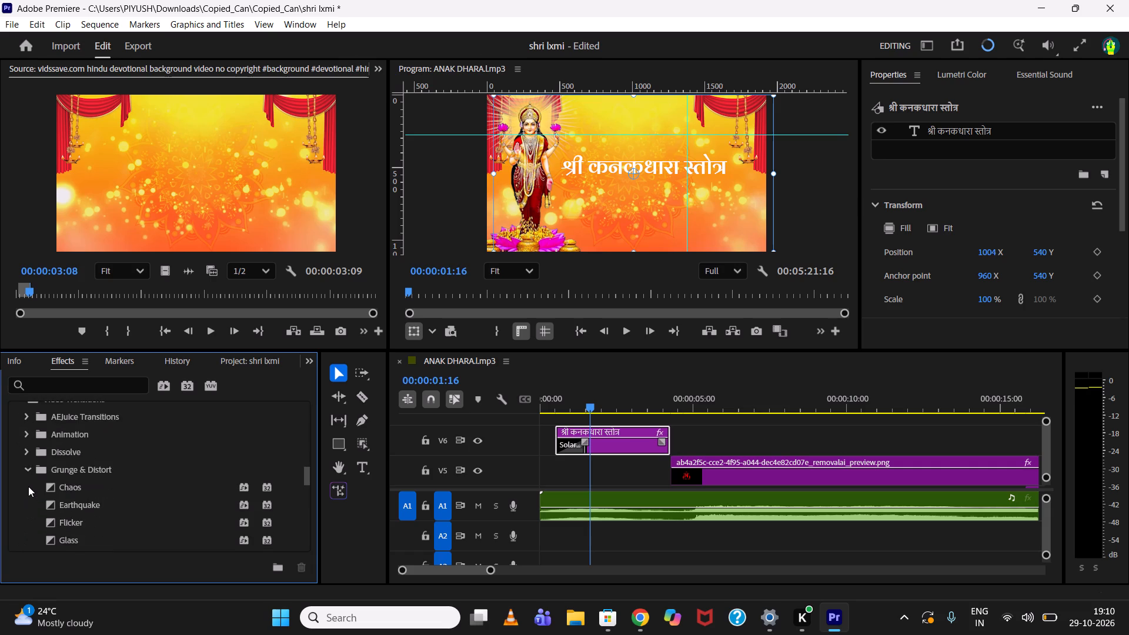
scroll(28, 486, down, 5)
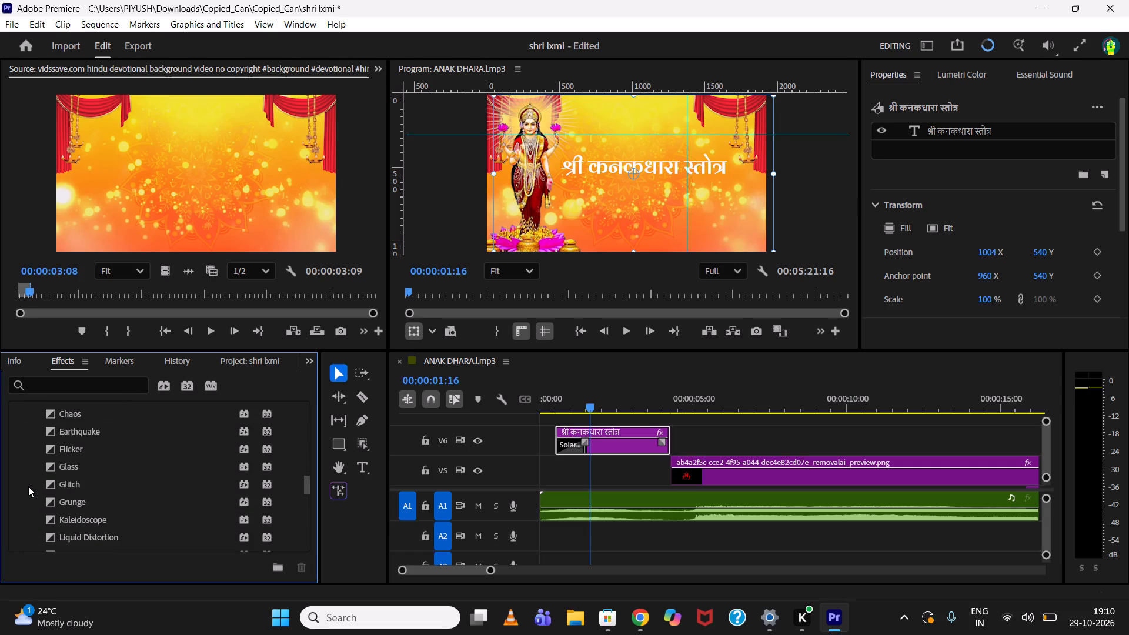
scroll(28, 486, up, 3)
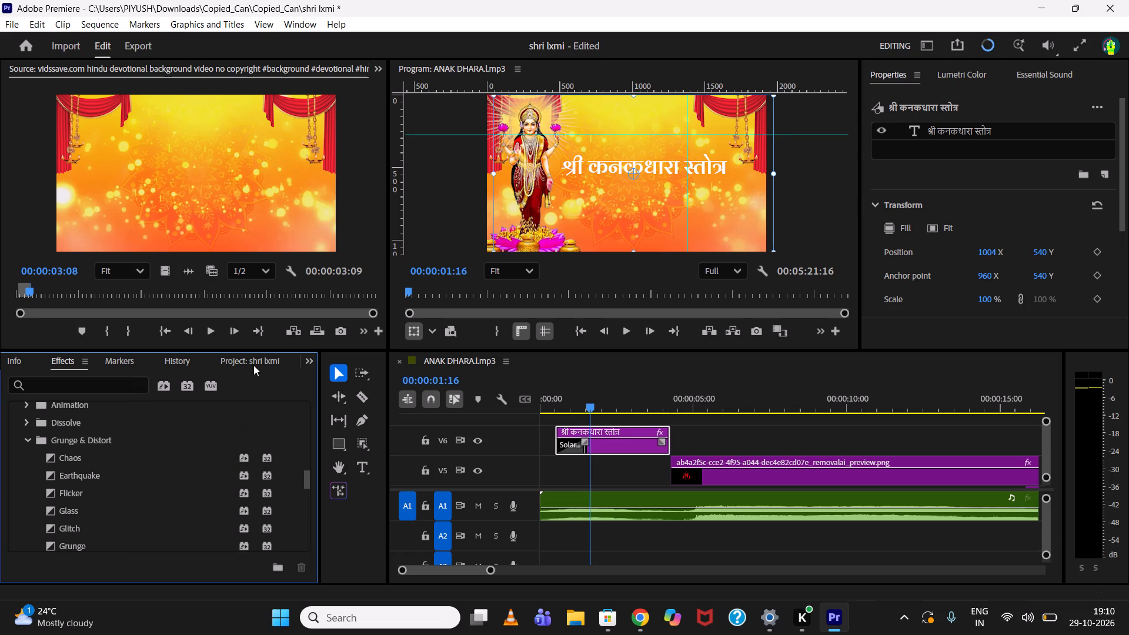
Add a Vector Motion scale keyframe of 100 at the start of the title clip on V6, at 00:00:00:13.
drag(575, 404, 566, 404)
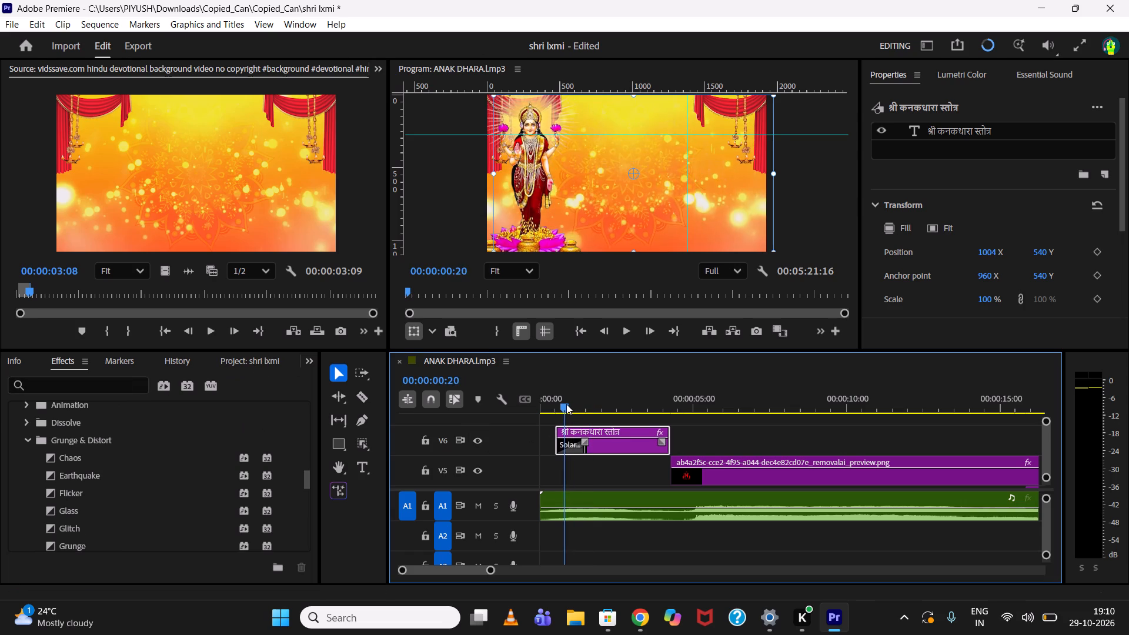
drag(566, 404, 561, 402)
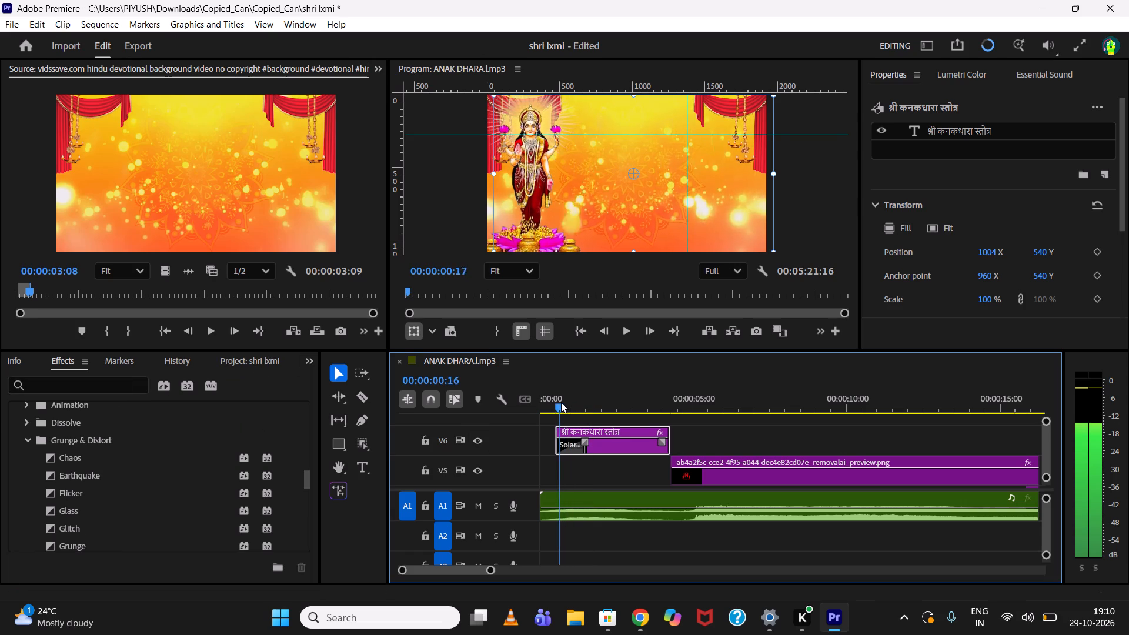
drag(561, 402, 557, 402)
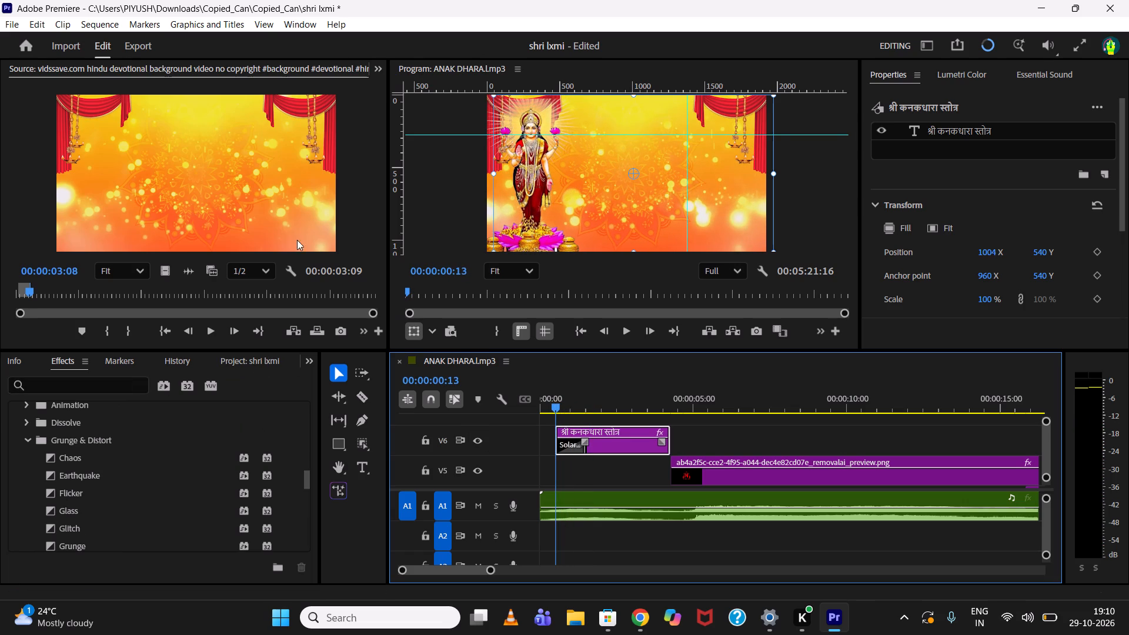
click(378, 69)
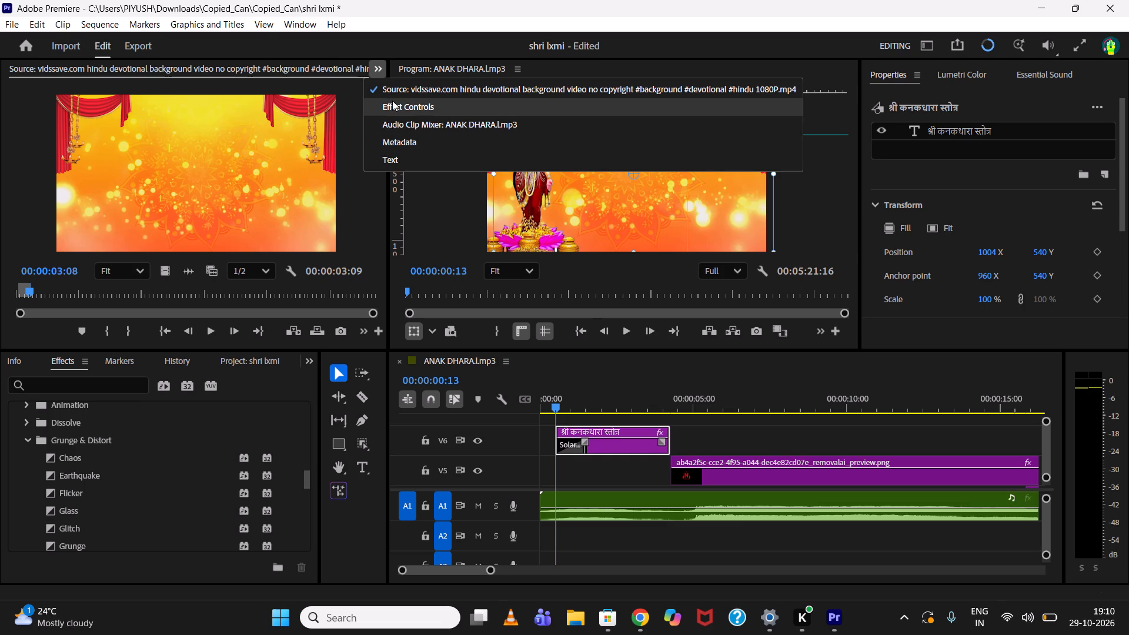
click(392, 101)
click(600, 449)
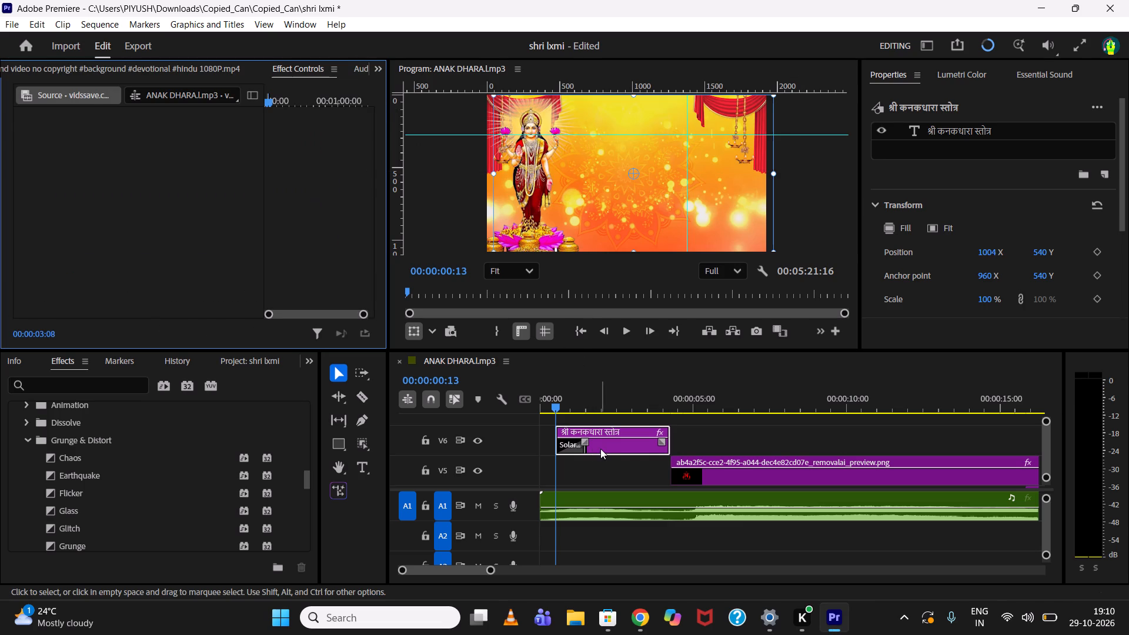
click(44, 164)
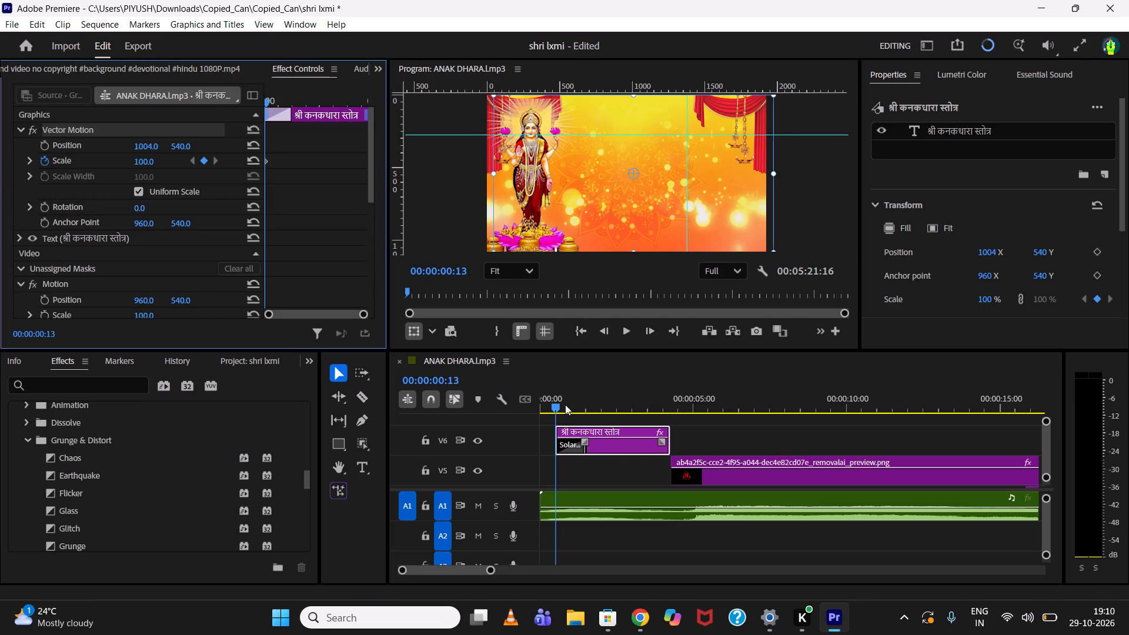
Keyframe the title's Vector Motion scale to 115 at the clip's end, 00:00:04:05, and play back the zoom.
drag(609, 402, 646, 396)
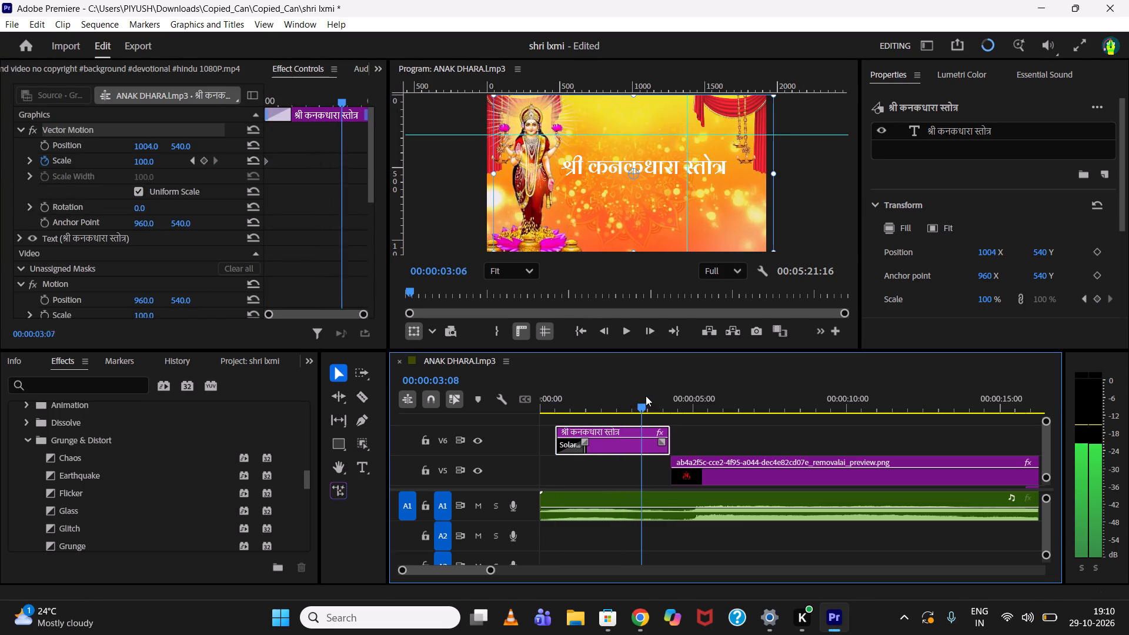
drag(646, 396, 672, 393)
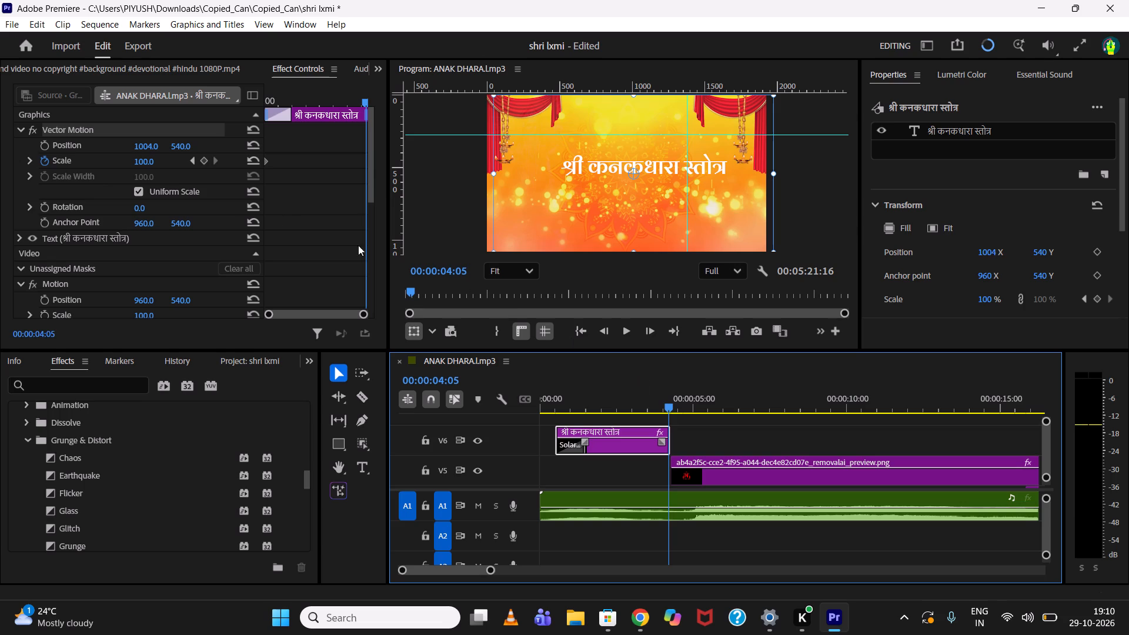
drag(155, 162, 162, 161)
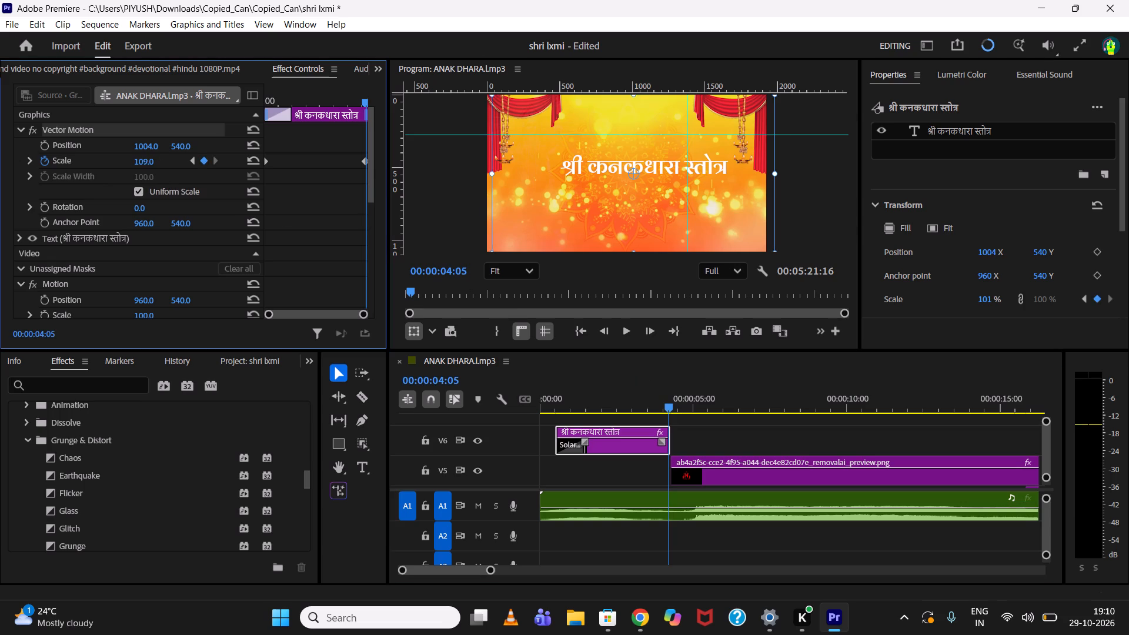
drag(162, 161, 166, 159)
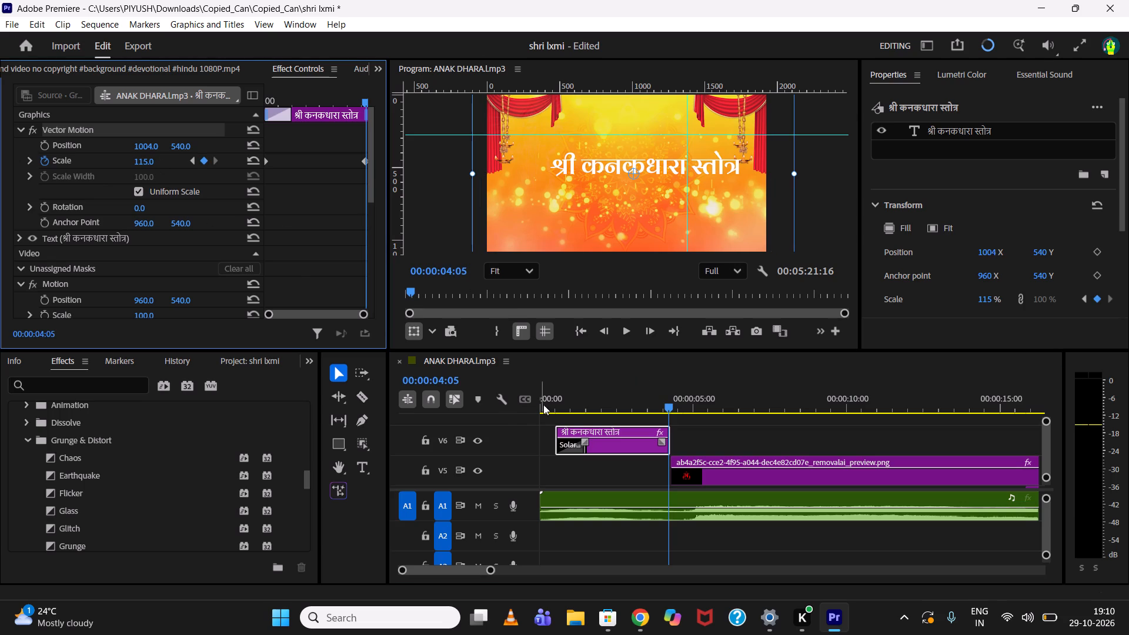
click(559, 400)
key(space)
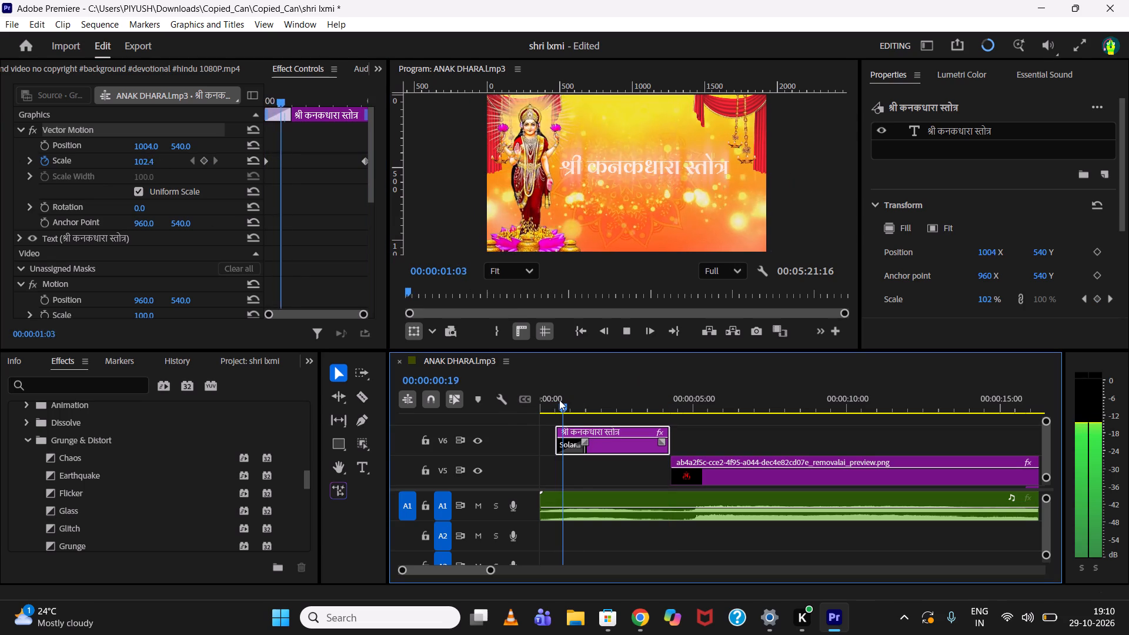
key(space)
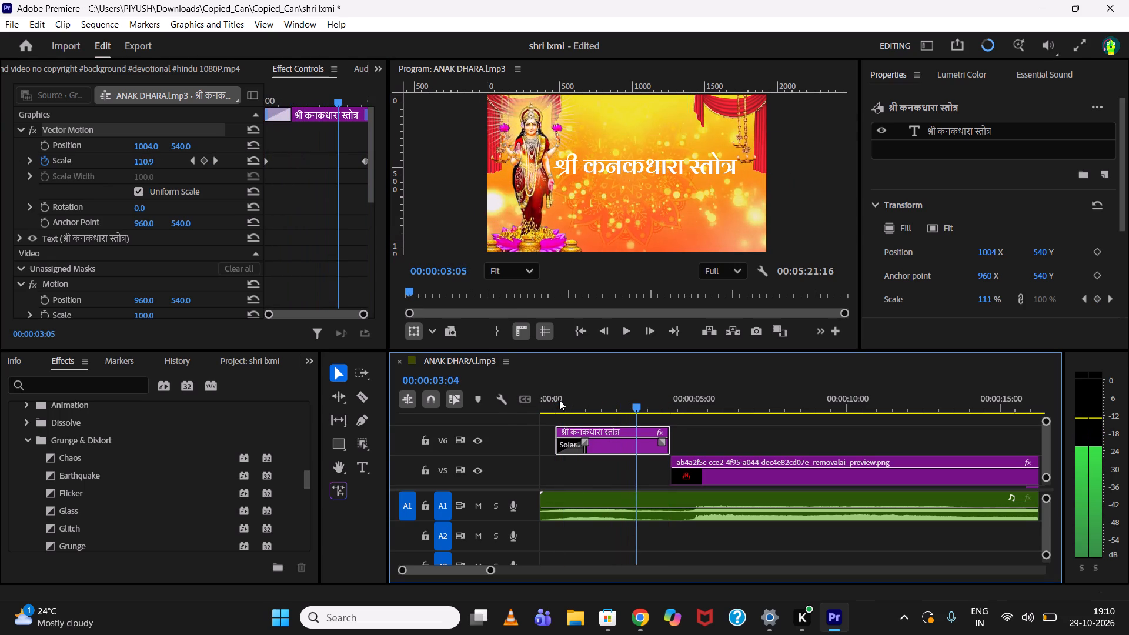
Search the effects for "drop" and apply the Drop Shadow effect to the title clip on V6.
click(315, 360)
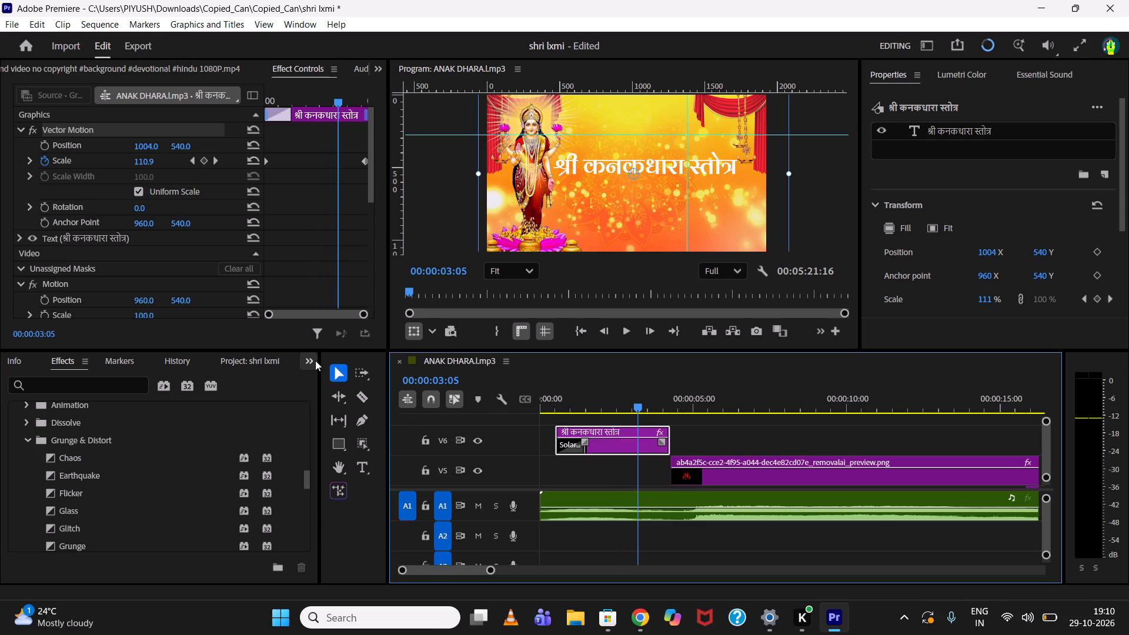
click(100, 389)
text(drop)
scroll(95, 514, down, 4)
scroll(95, 514, up, 2)
drag(78, 466, 613, 442)
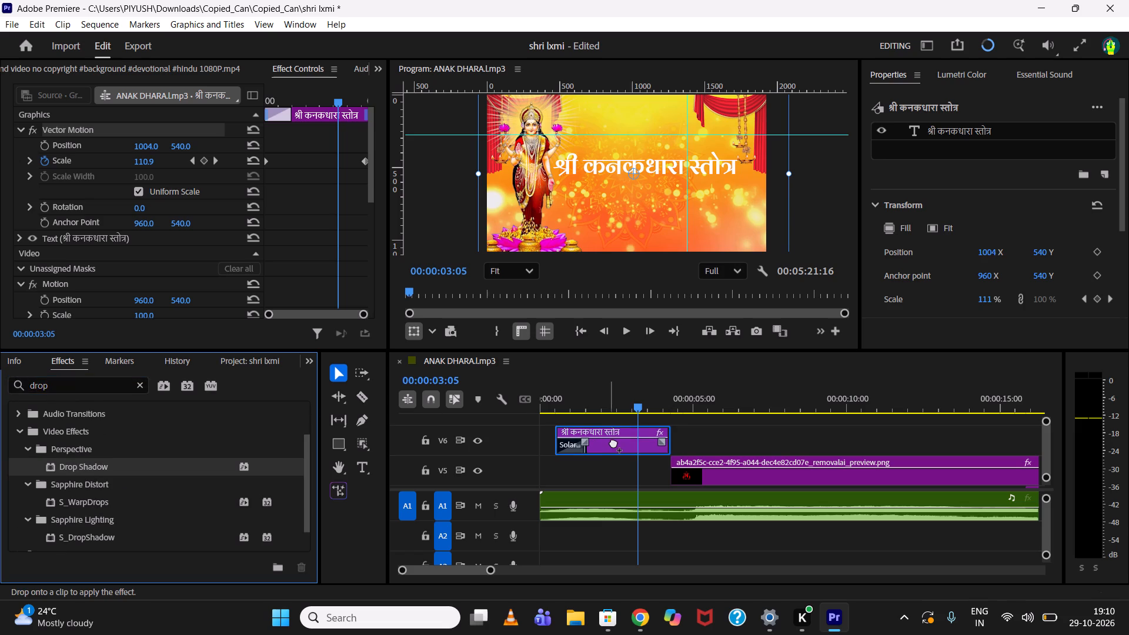
drag(613, 442, 614, 442)
Examine the title's drop shadow up close with the clip deselected, and play the intro past the title's end.
scroll(656, 160, up, 4)
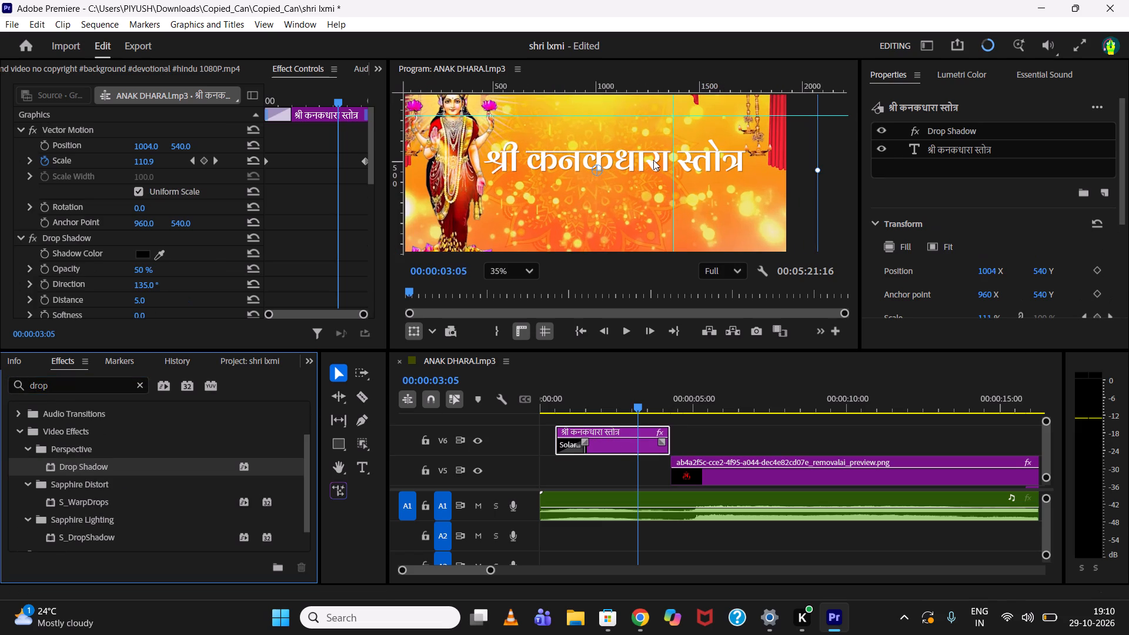
click(305, 360)
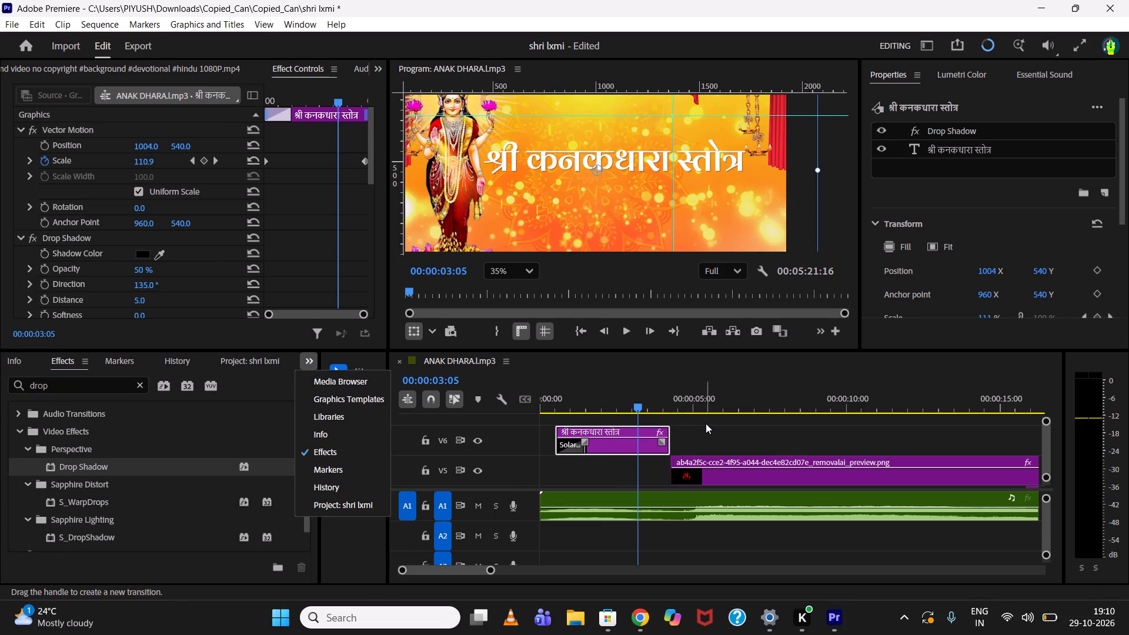
click(716, 439)
scroll(619, 207, down, 4)
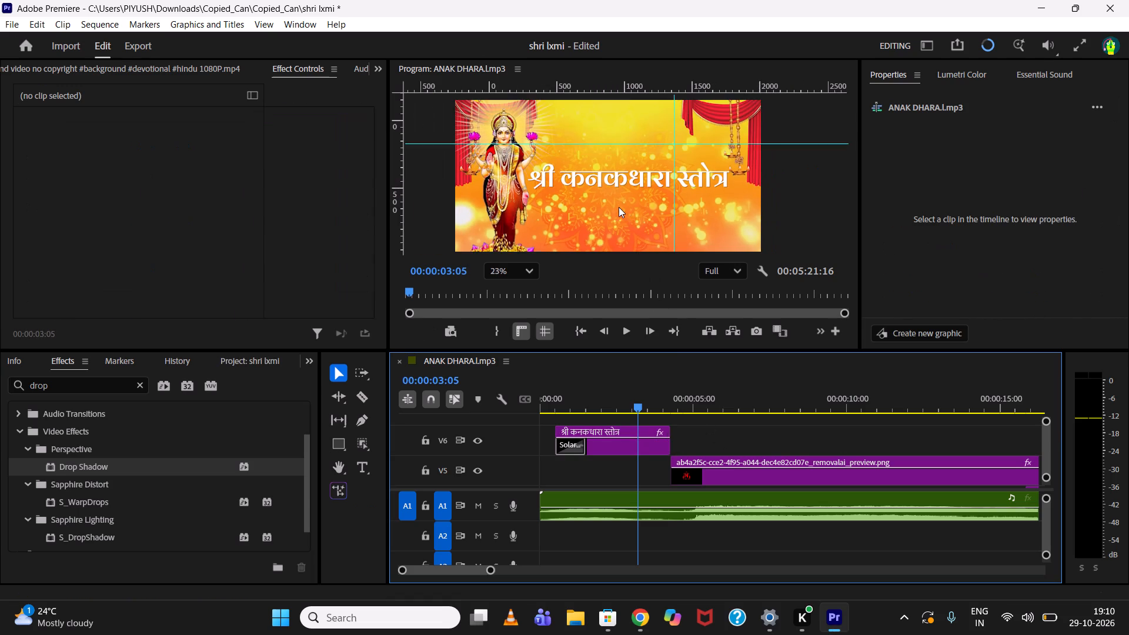
scroll(619, 207, down, 1)
scroll(619, 207, up, 1)
key(space)
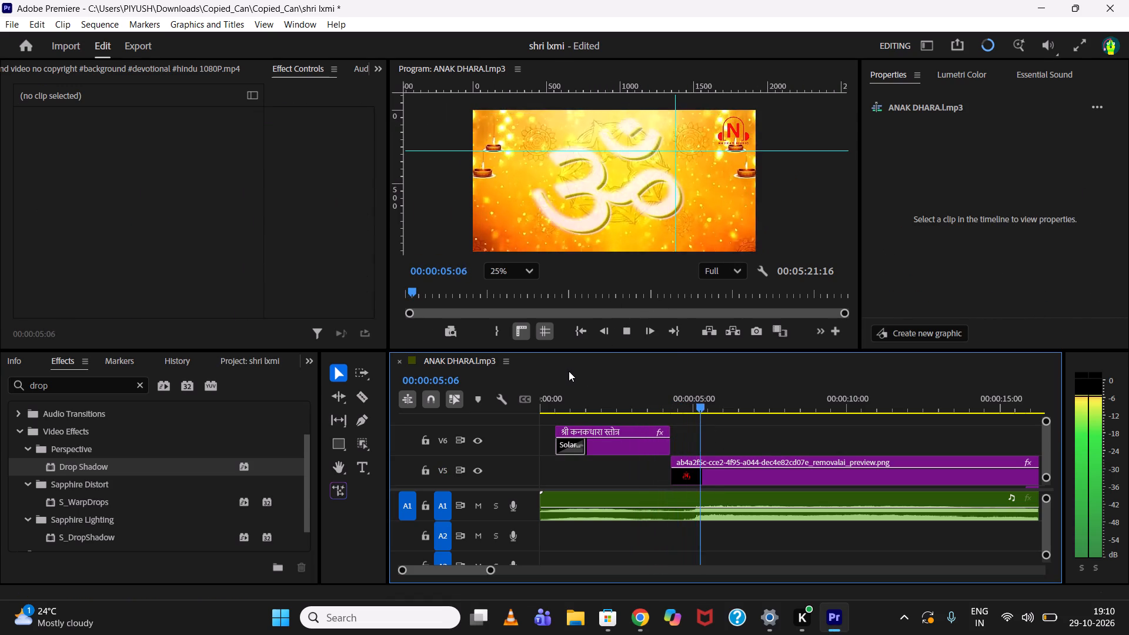
key(space)
Trim the end of the title clip on V6 back to 00:00:03:23.
drag(648, 396, 662, 396)
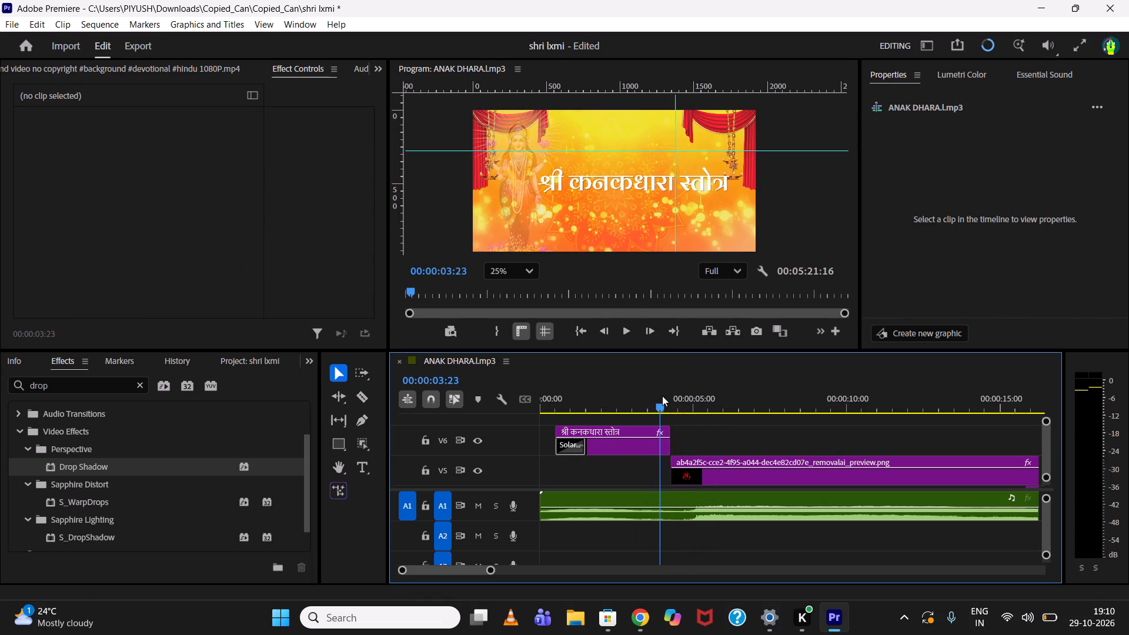
drag(673, 432, 662, 433)
Clear the "drop" effects search and look through the Animation, Dissolve, and Grunge & Distort video transitions.
scroll(62, 447, up, 2)
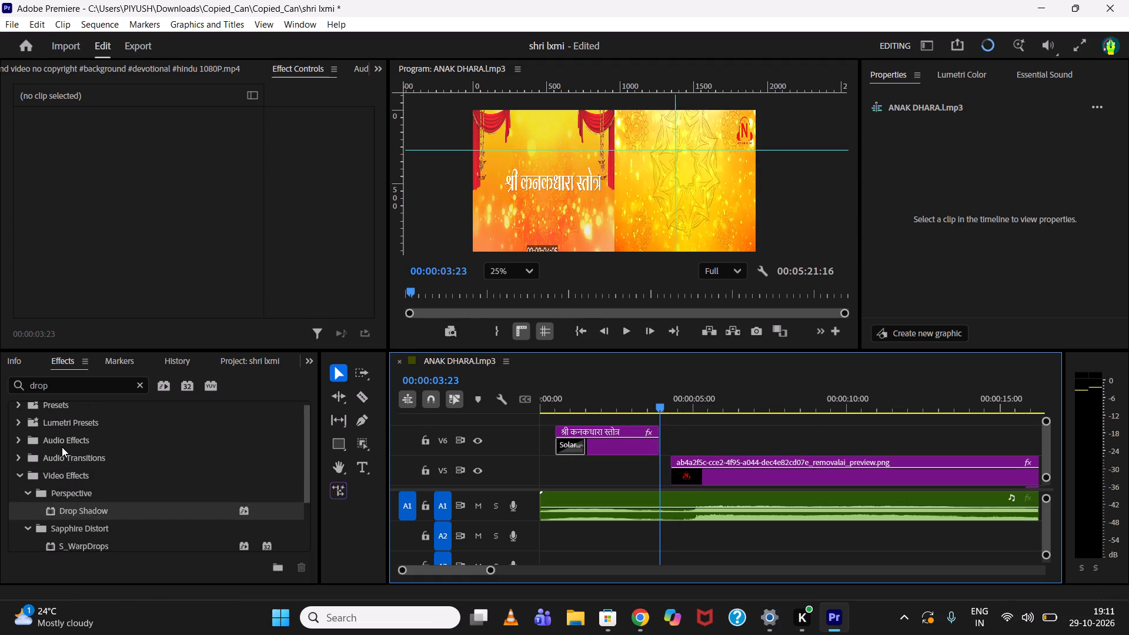
scroll(62, 447, up, 2)
scroll(18, 457, down, 7)
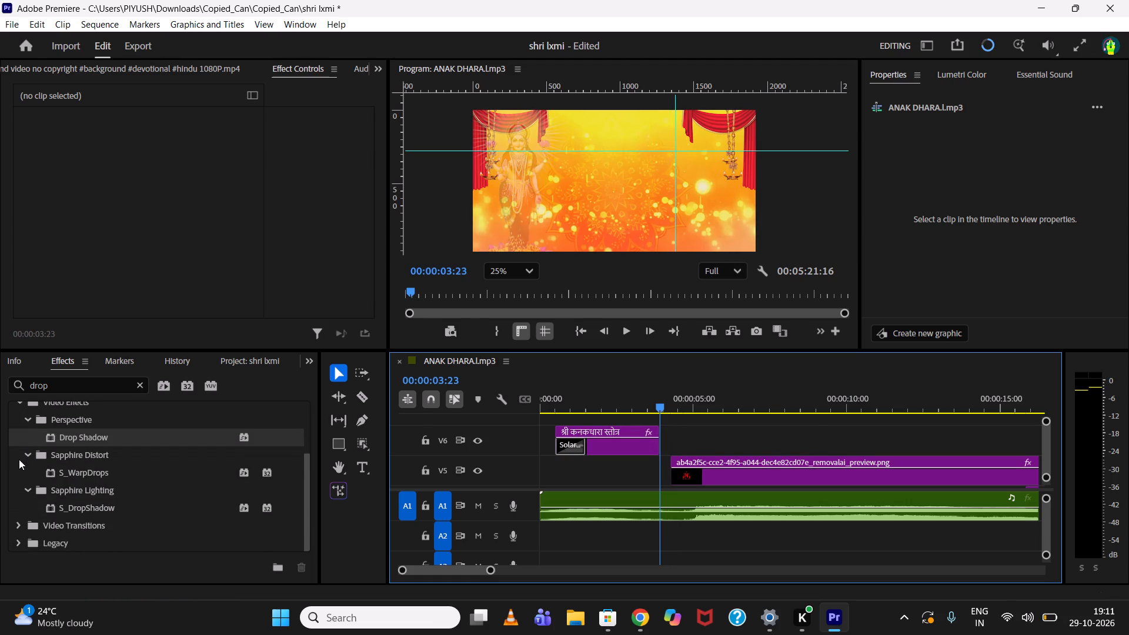
click(142, 387)
scroll(40, 512, down, 5)
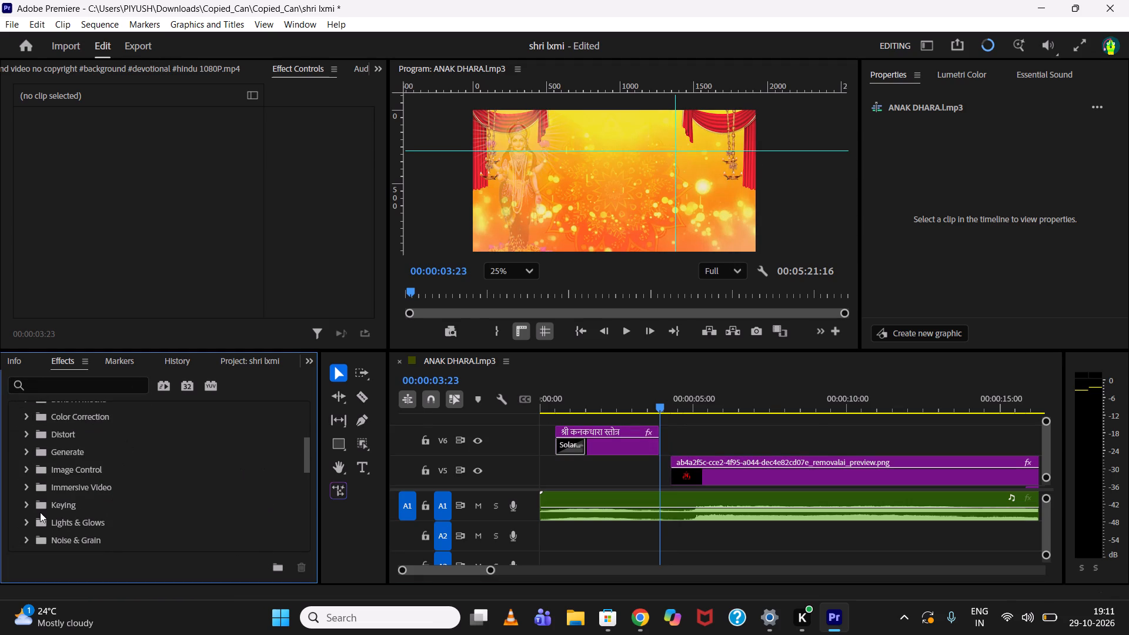
scroll(38, 512, down, 15)
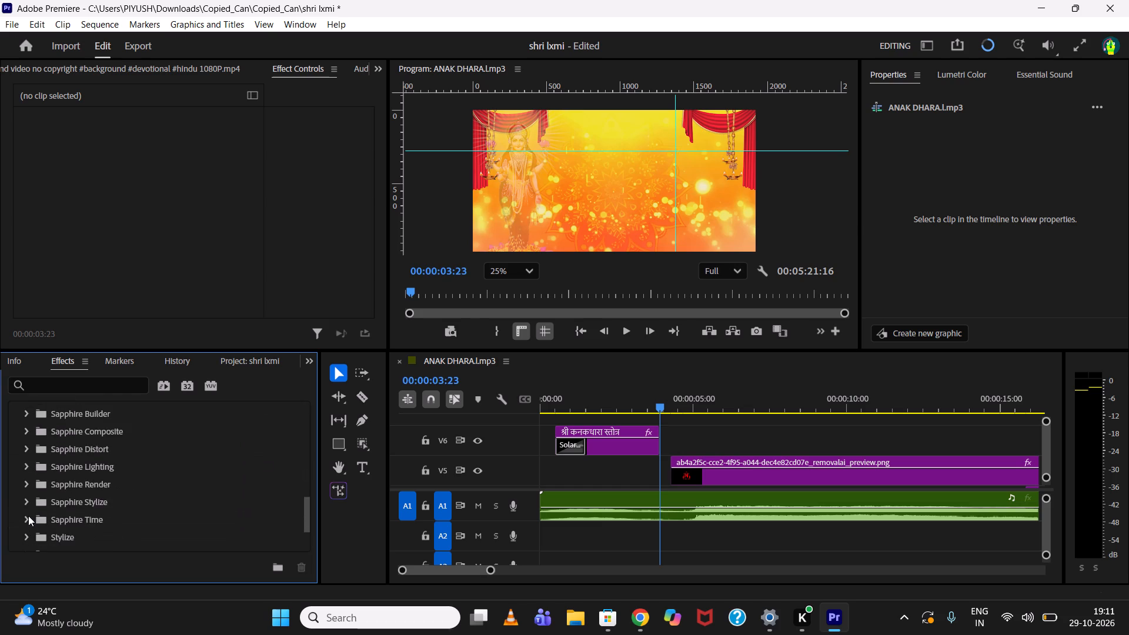
scroll(28, 516, down, 11)
click(18, 530)
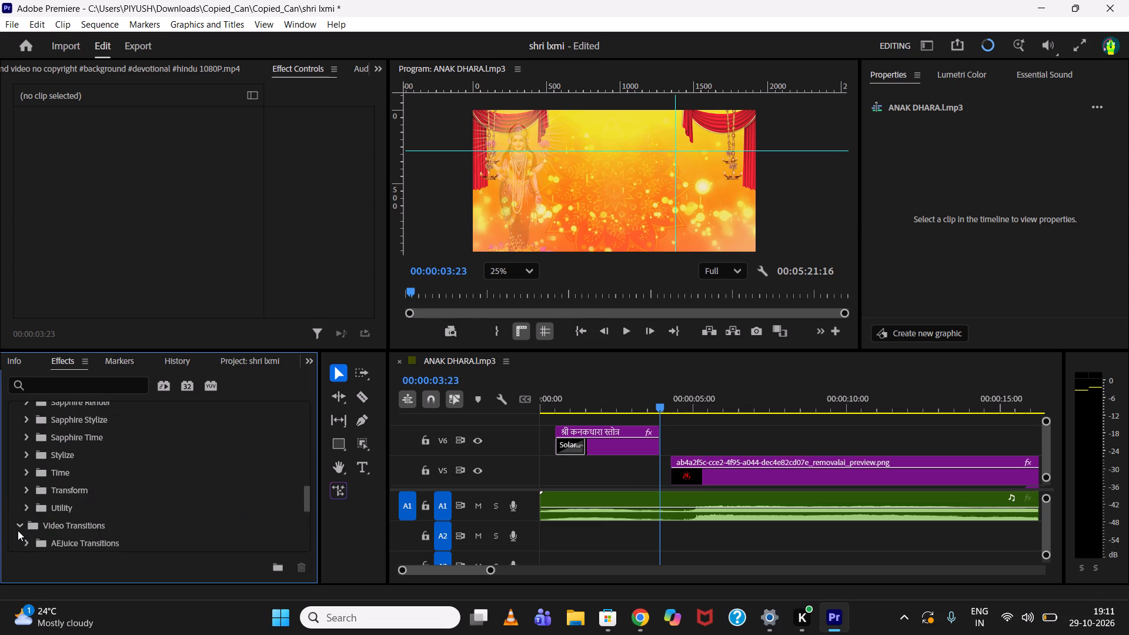
scroll(18, 530, down, 6)
click(28, 476)
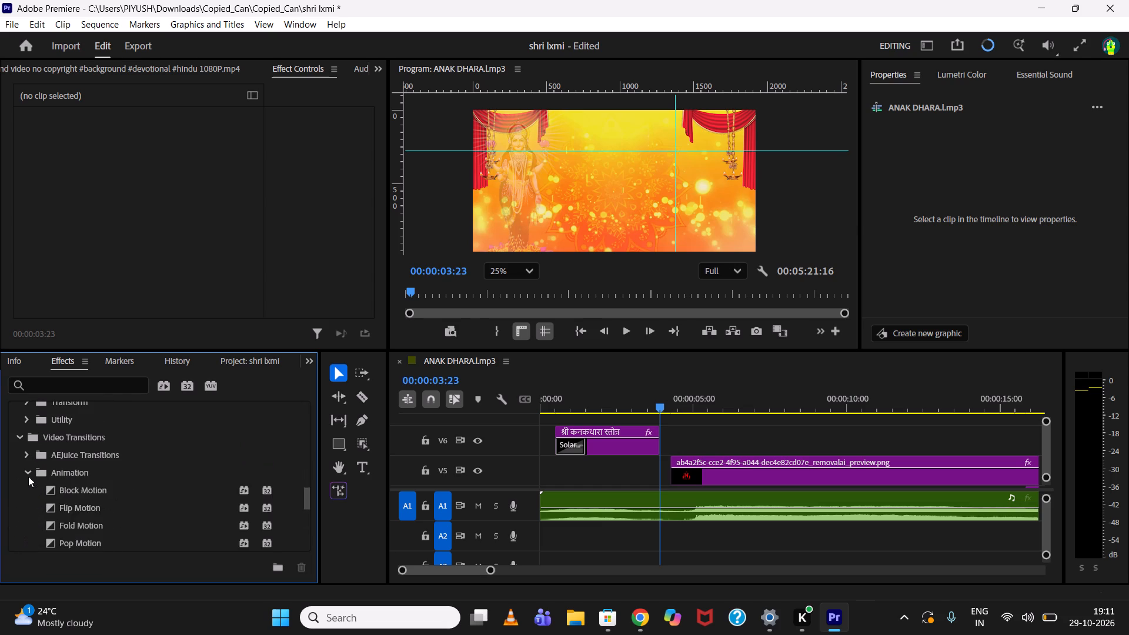
scroll(28, 476, down, 5)
scroll(74, 493, down, 5)
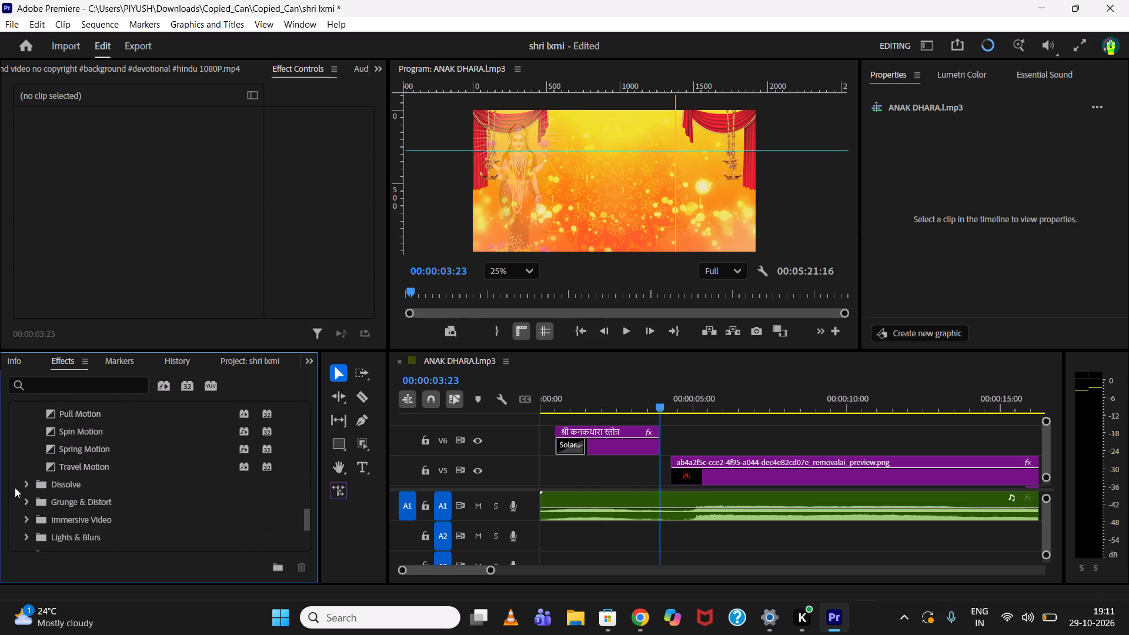
click(27, 483)
scroll(31, 484, down, 7)
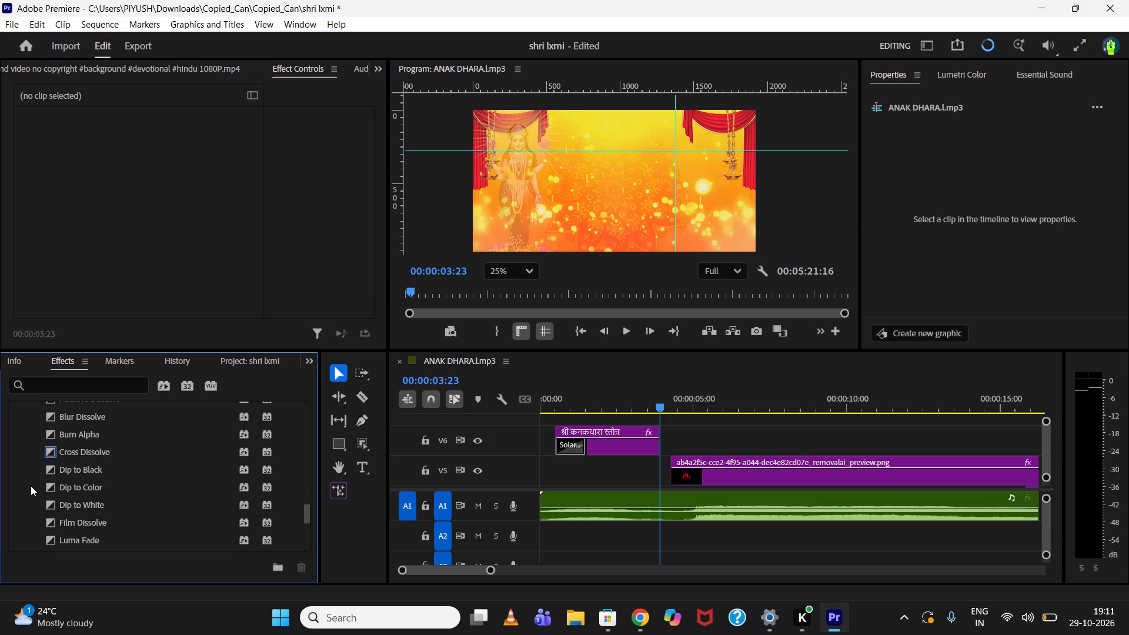
scroll(31, 486, down, 4)
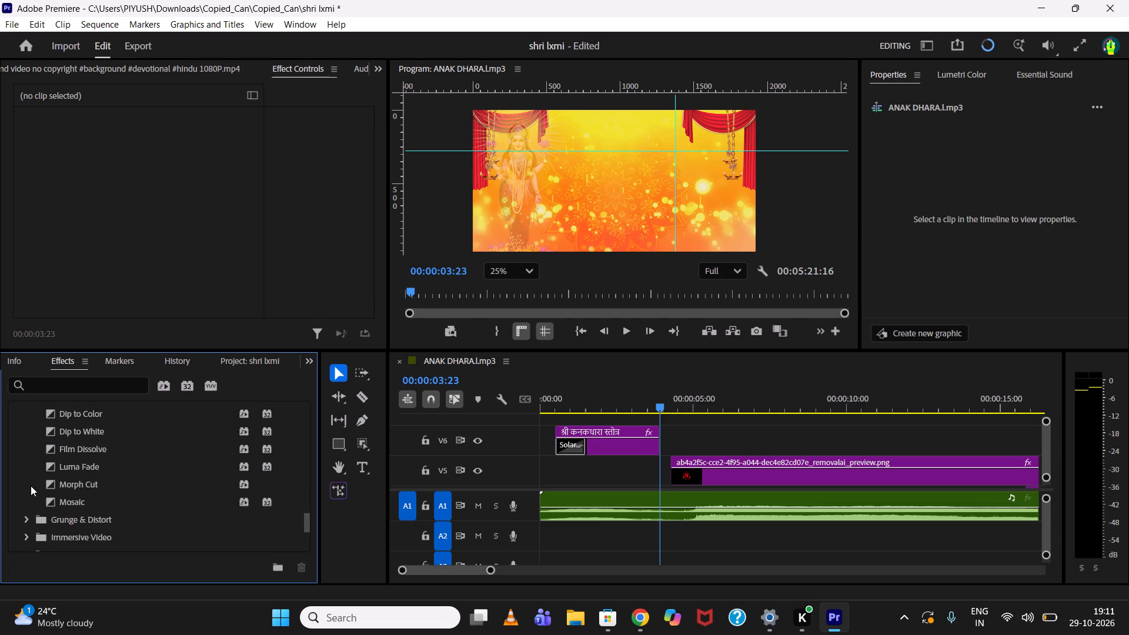
scroll(31, 486, down, 2)
click(25, 506)
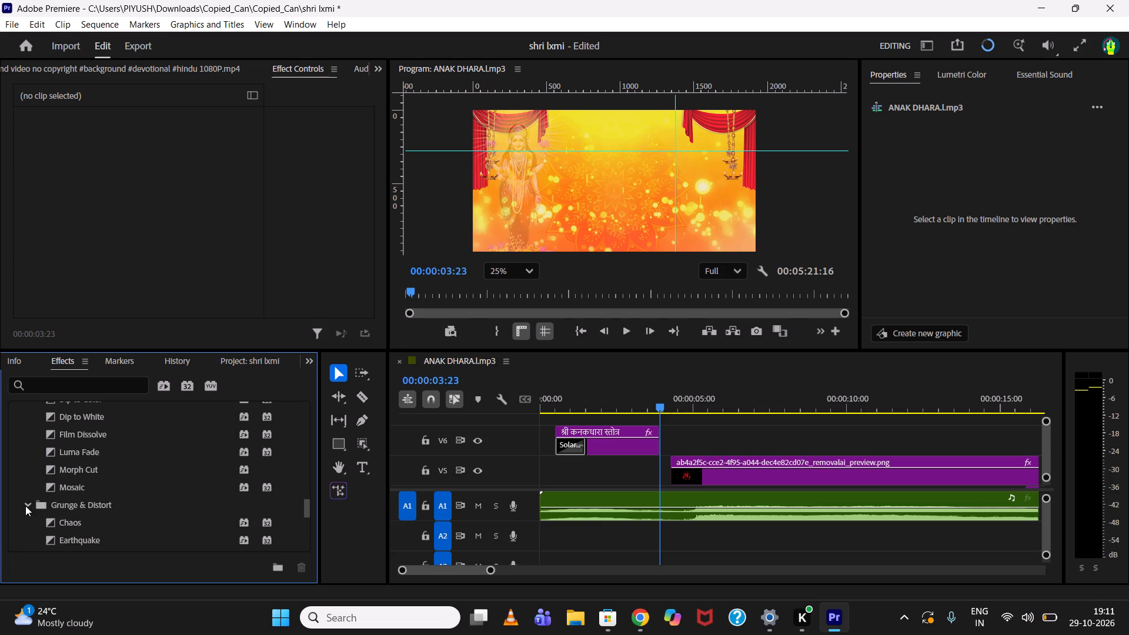
scroll(25, 506, down, 11)
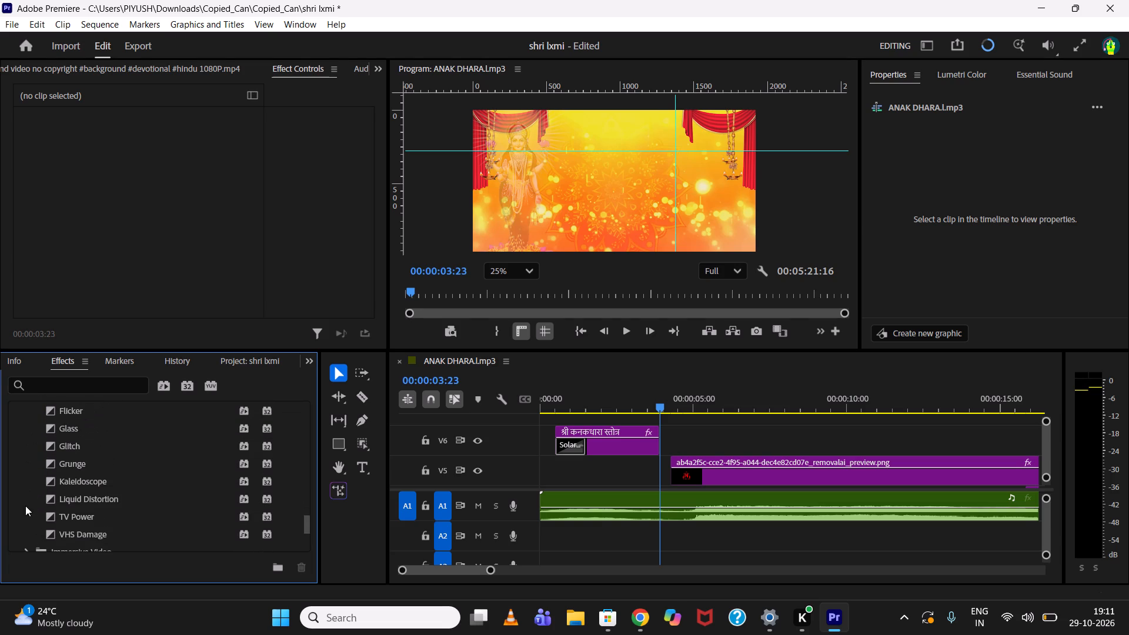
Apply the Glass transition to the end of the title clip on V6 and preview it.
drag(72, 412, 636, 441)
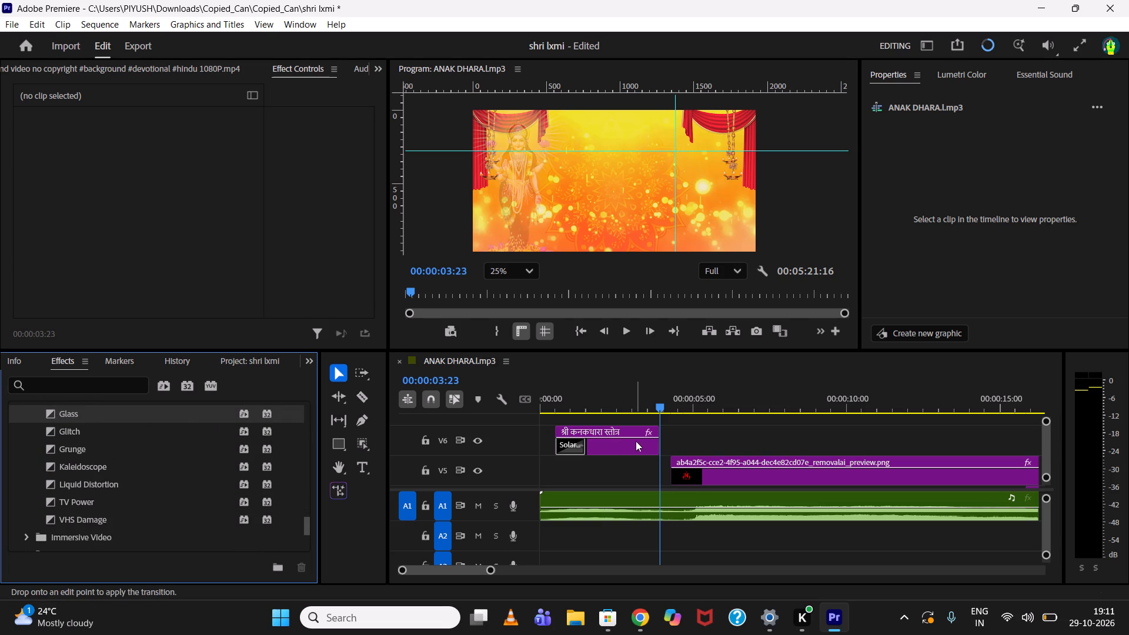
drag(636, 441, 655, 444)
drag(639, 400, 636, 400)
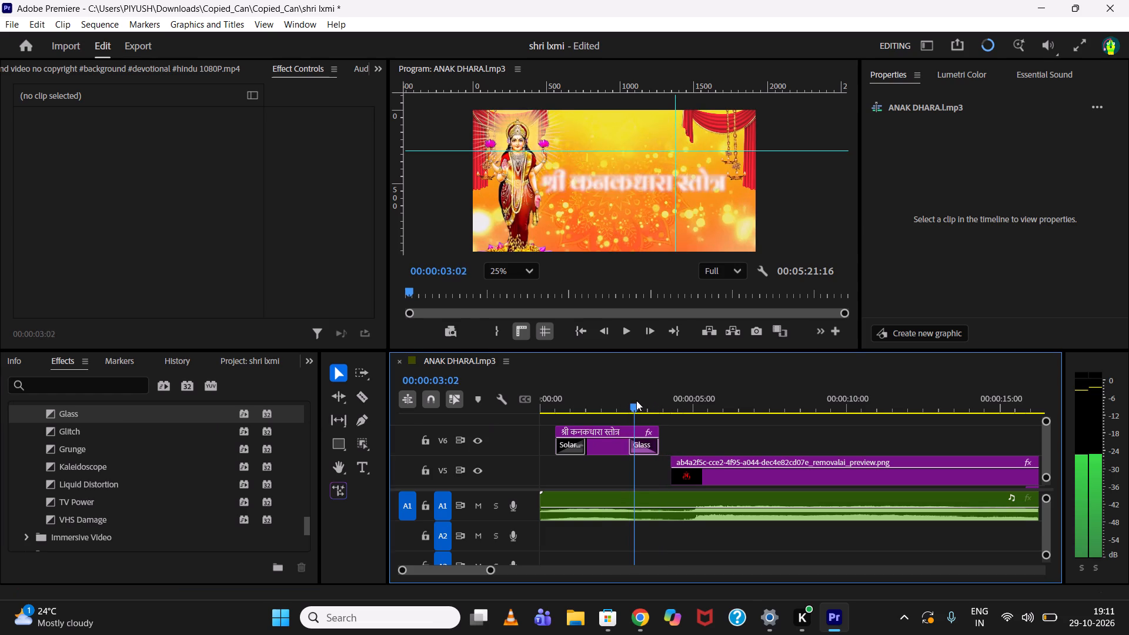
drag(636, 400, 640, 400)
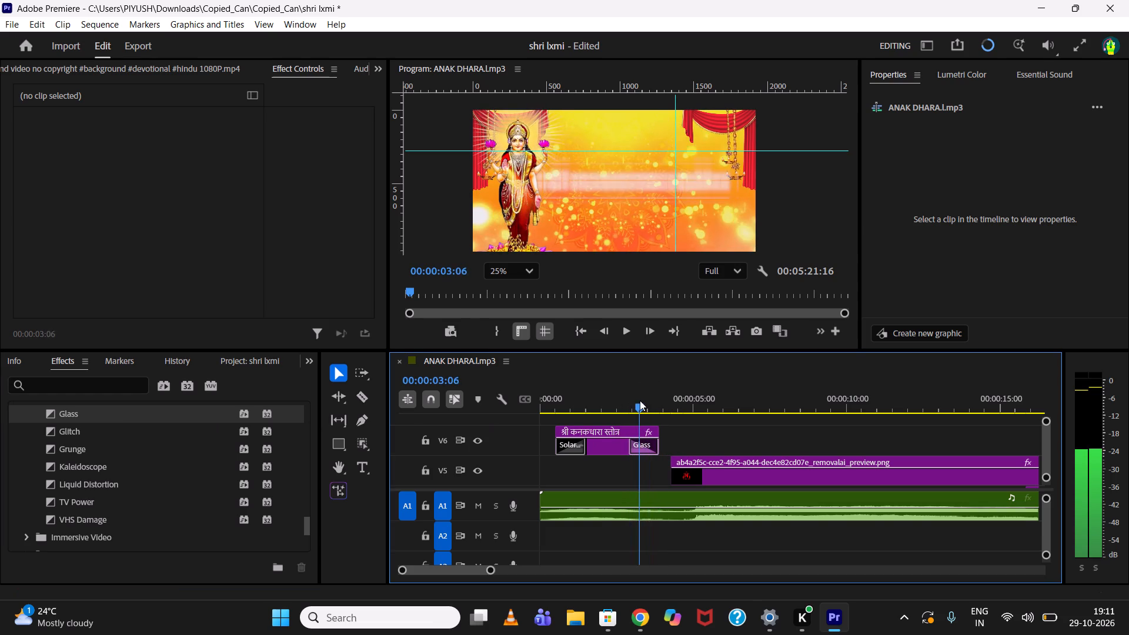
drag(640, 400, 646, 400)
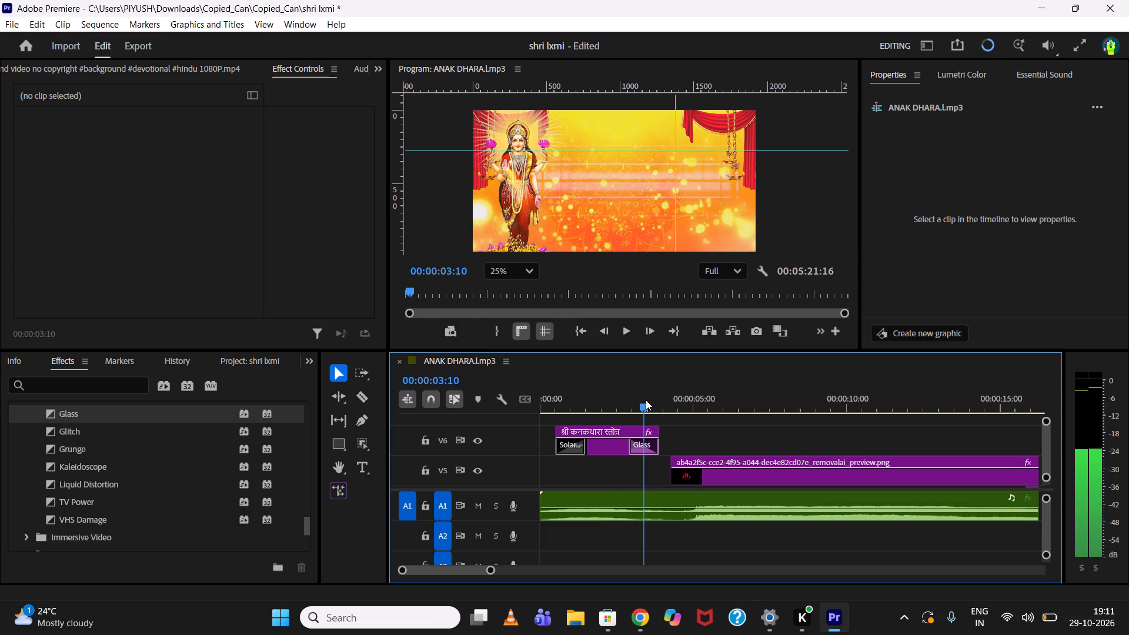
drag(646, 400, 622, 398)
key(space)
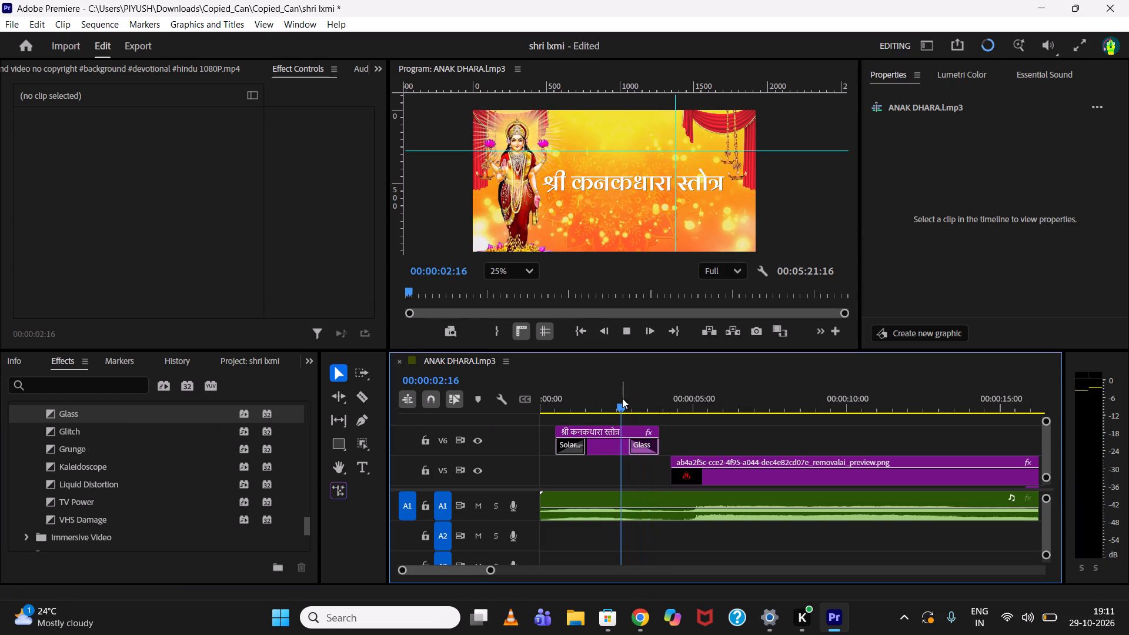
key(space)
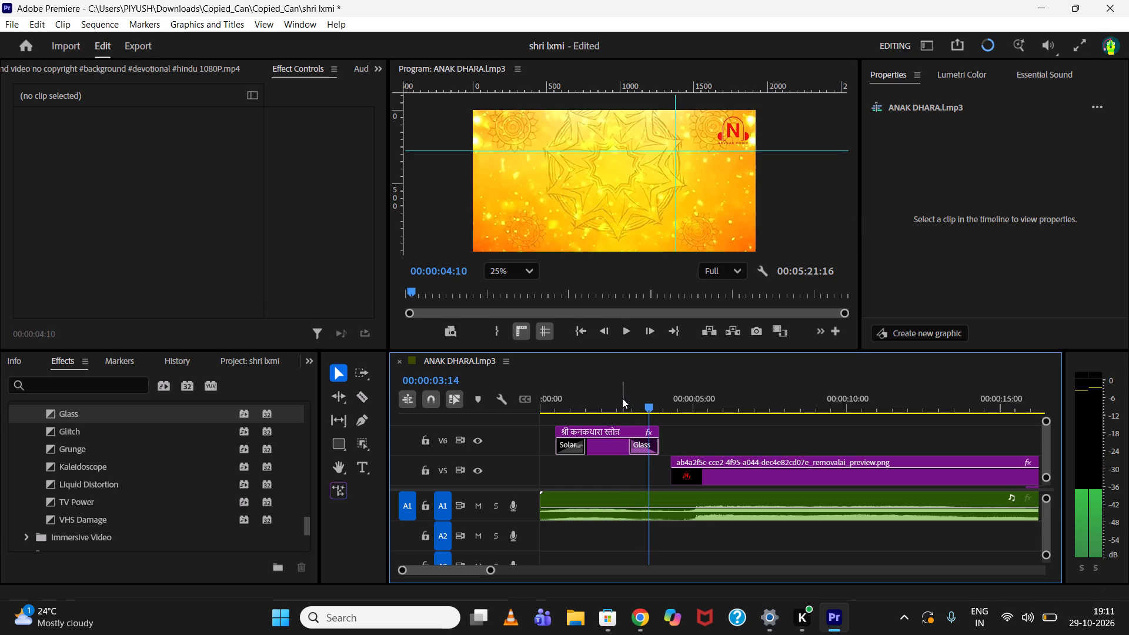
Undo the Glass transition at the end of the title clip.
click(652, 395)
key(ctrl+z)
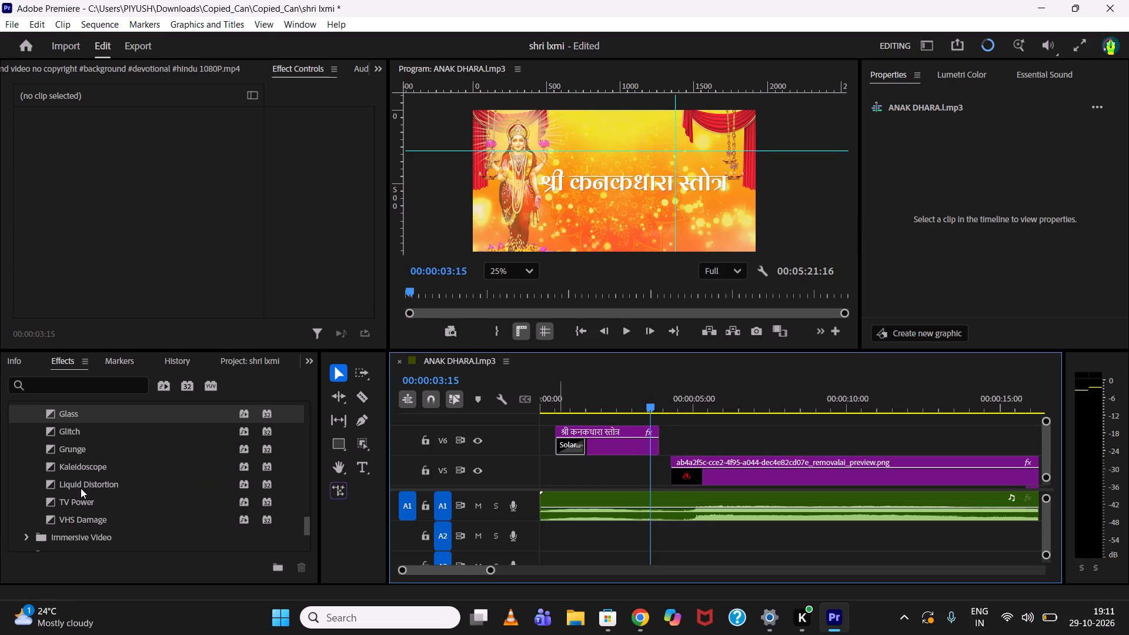
Apply the Liquid Distortion transition to the end of the title clip on V6 and play it back.
drag(84, 486, 659, 443)
drag(647, 406, 643, 404)
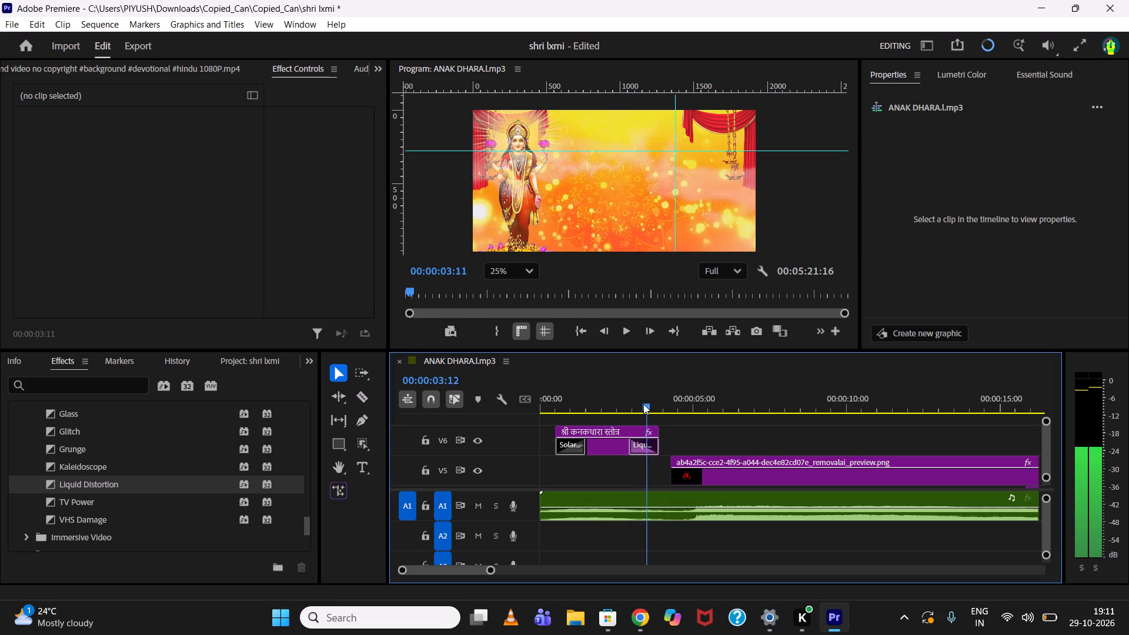
drag(643, 404, 627, 404)
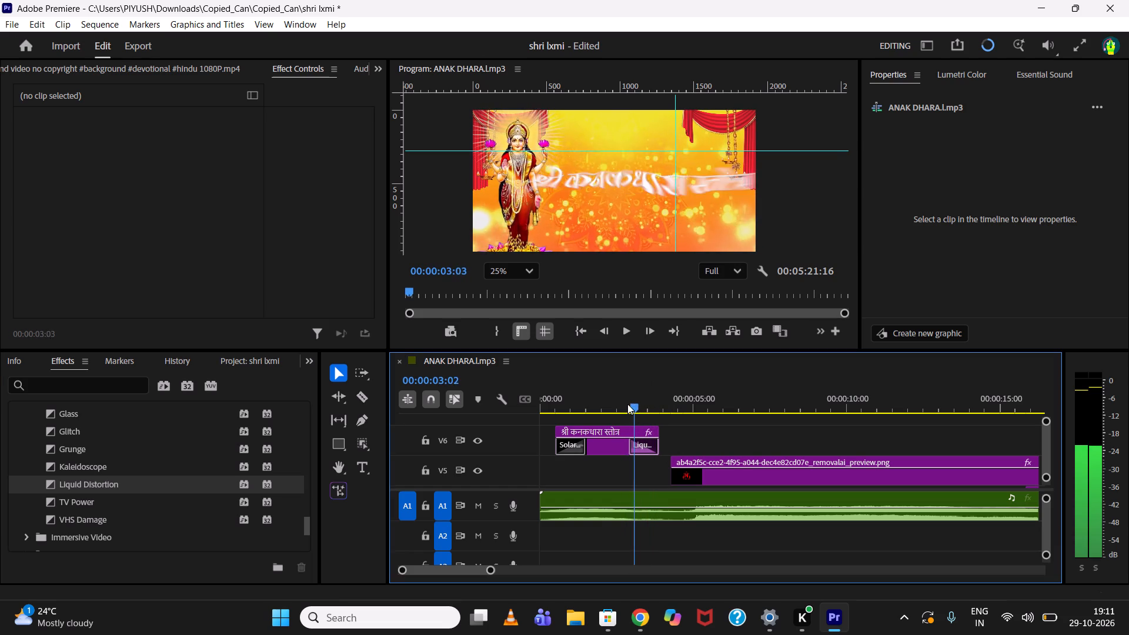
drag(627, 404, 619, 404)
key(space)
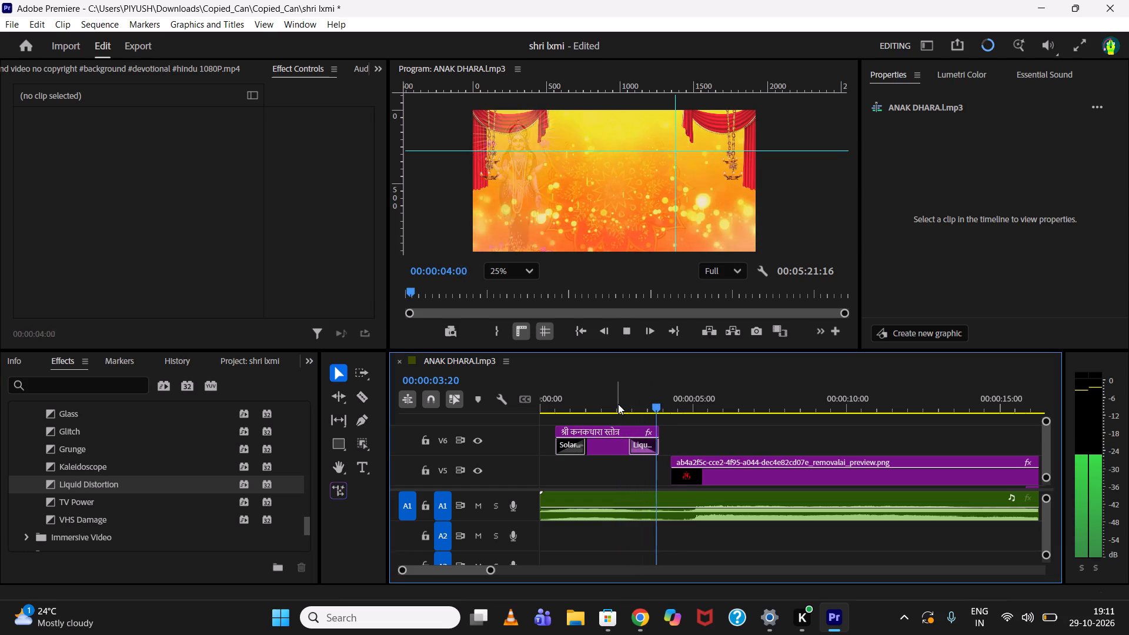
key(space)
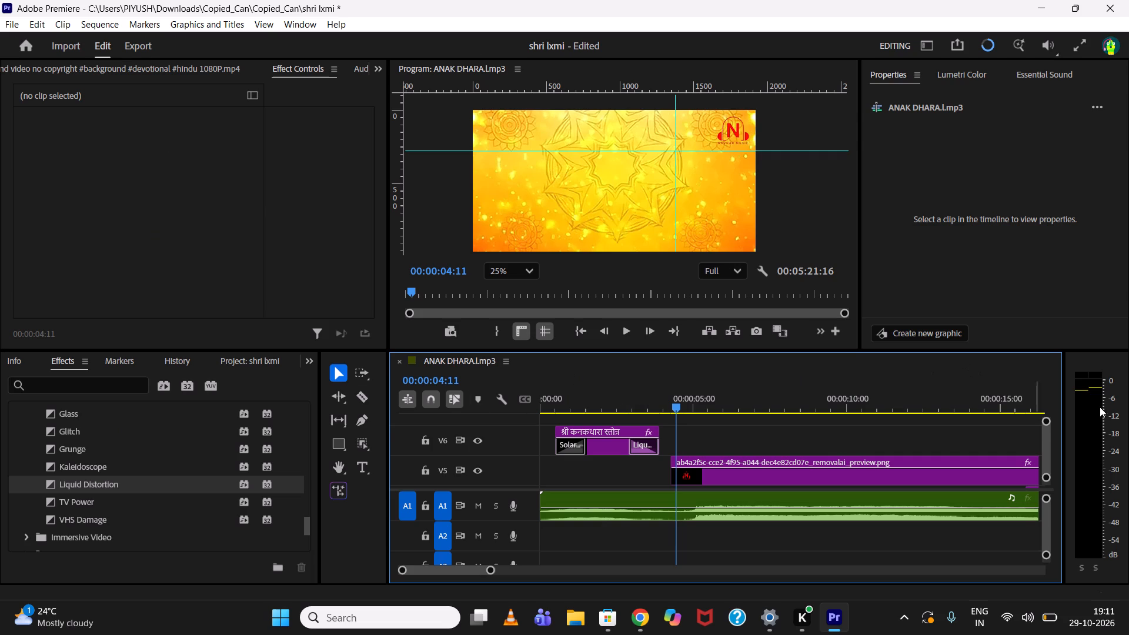
Apply the Film Dissolve transition at the cut between the curtain background clip and the Enhancer-HD clip on V1.
drag(1049, 431, 1048, 433)
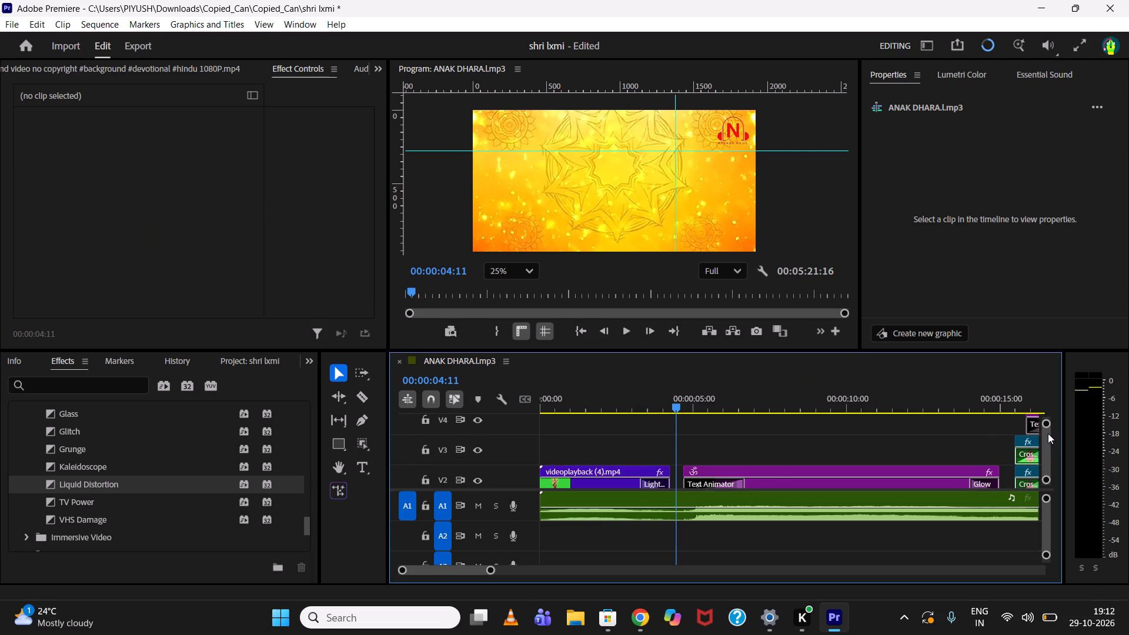
drag(1048, 433, 1046, 436)
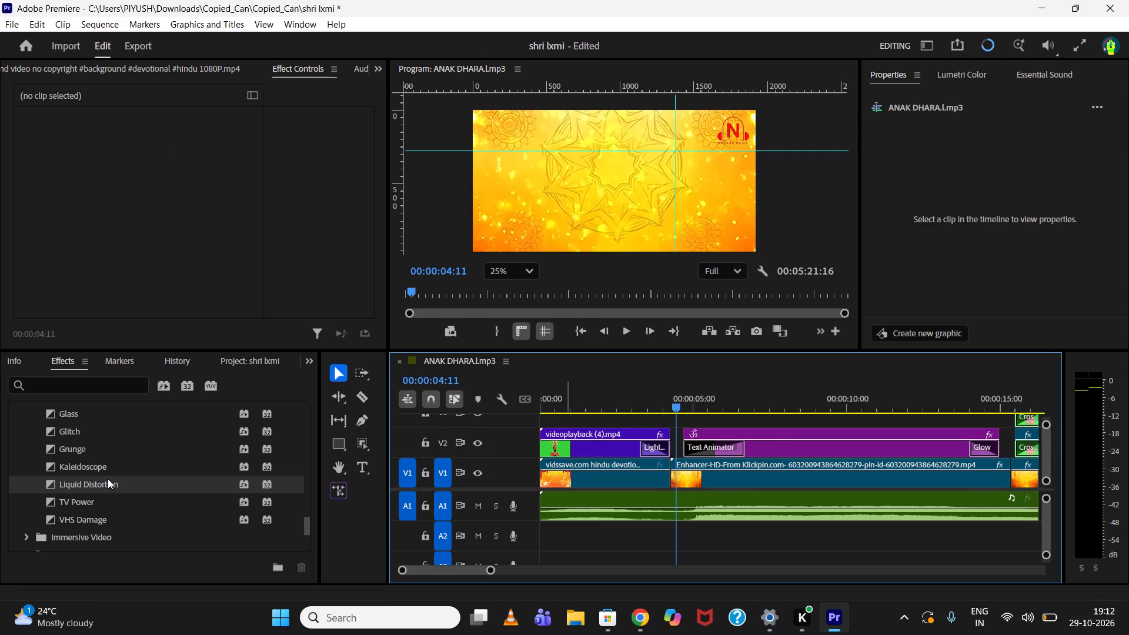
scroll(108, 478, down, 15)
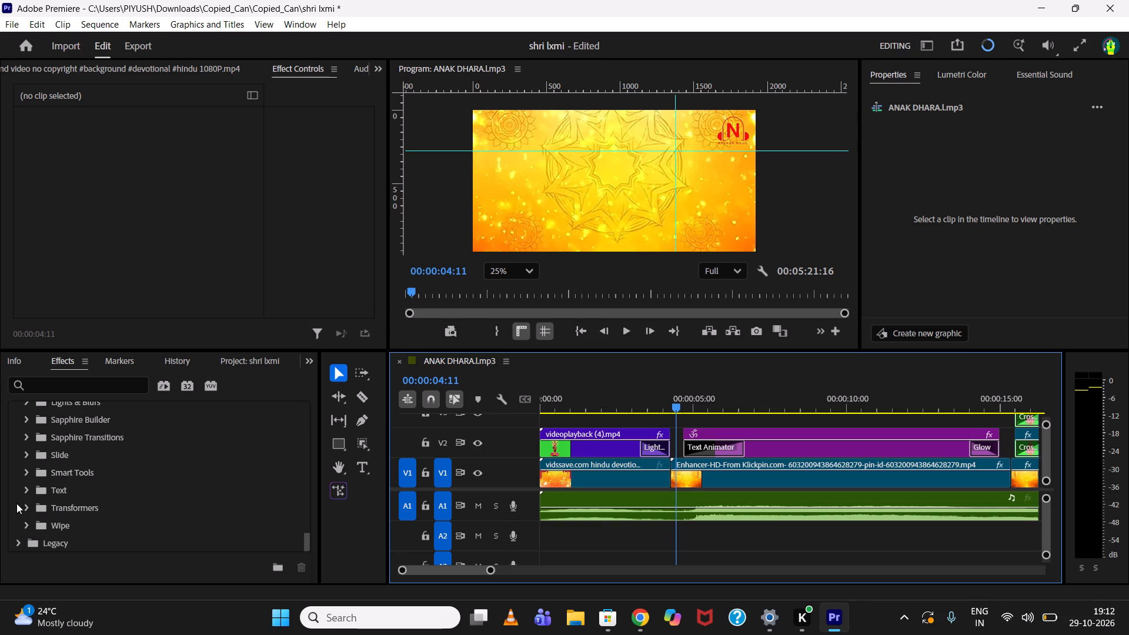
click(27, 456)
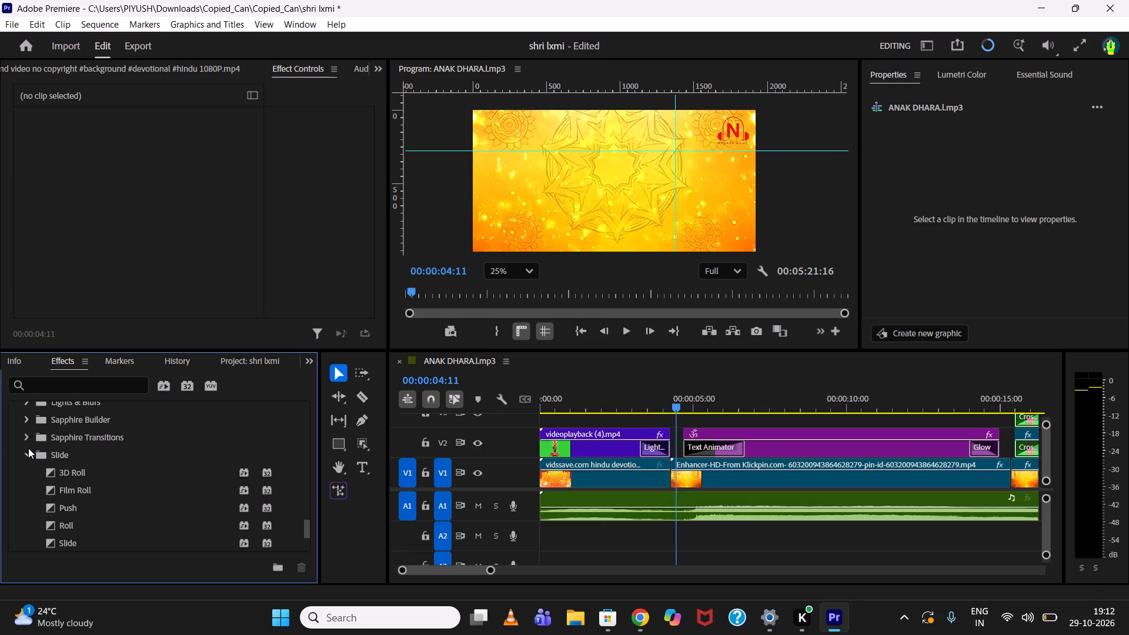
scroll(28, 448, up, 7)
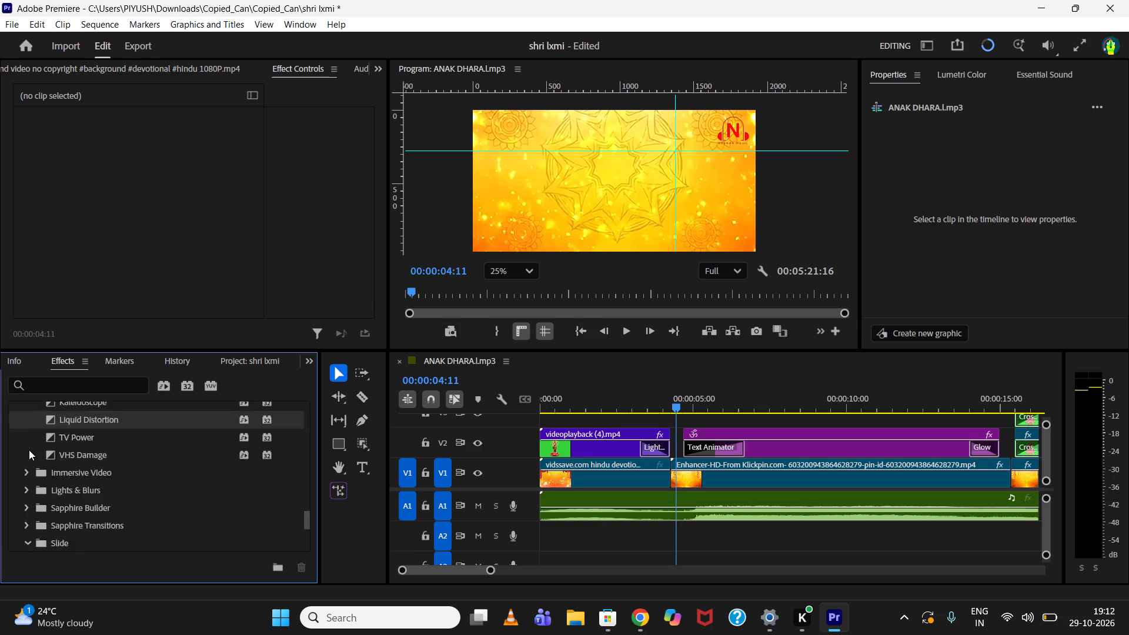
scroll(29, 450, up, 8)
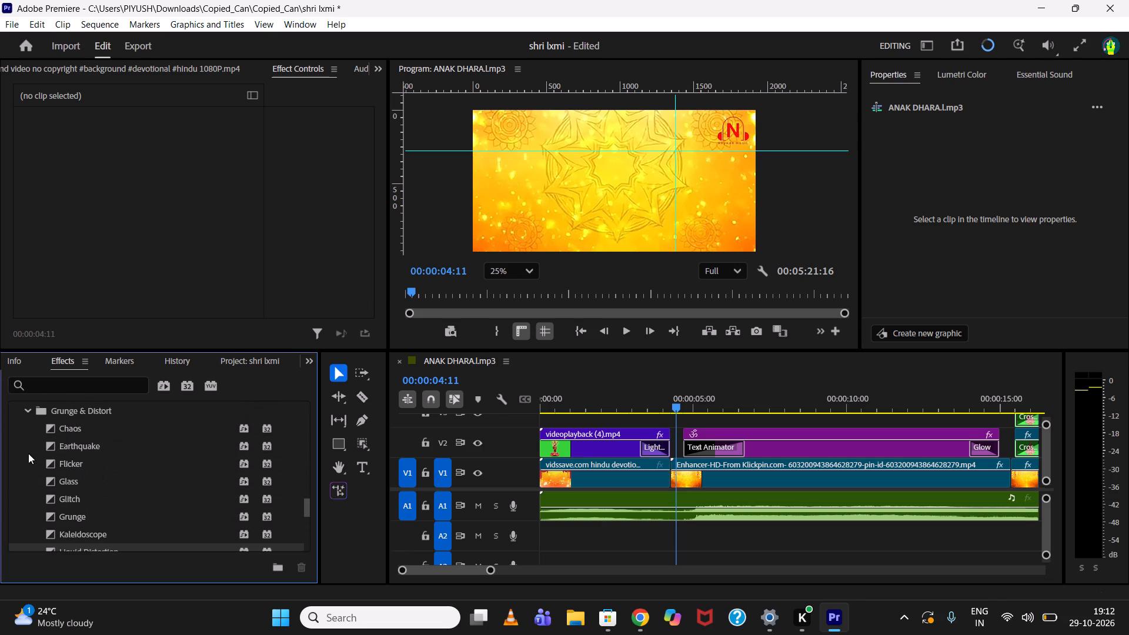
scroll(29, 479, up, 10)
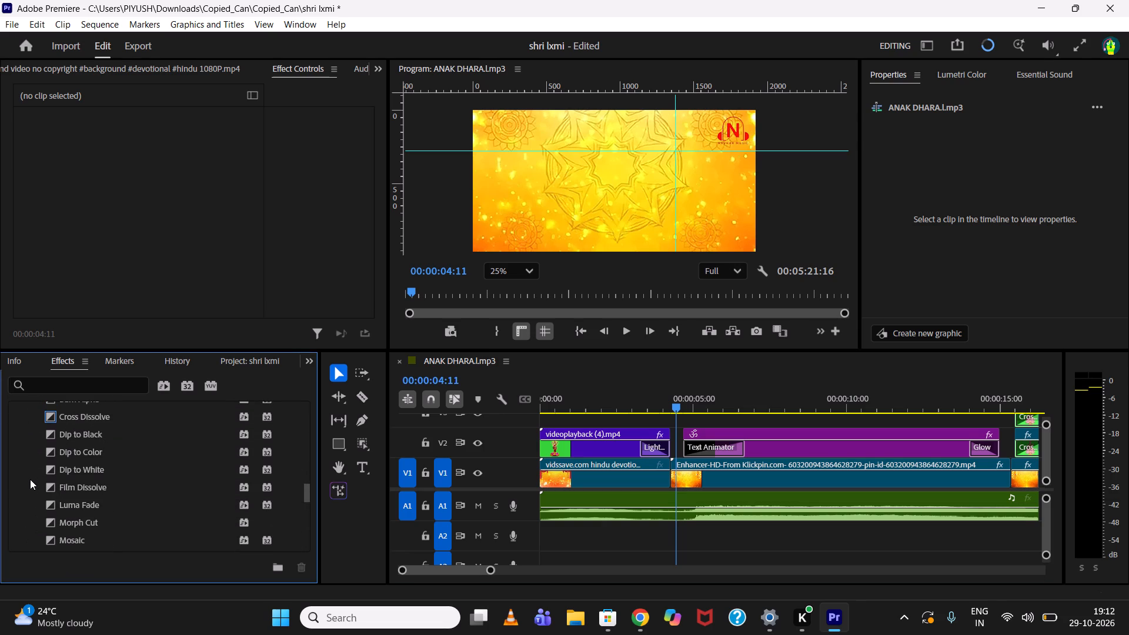
drag(81, 489, 650, 481)
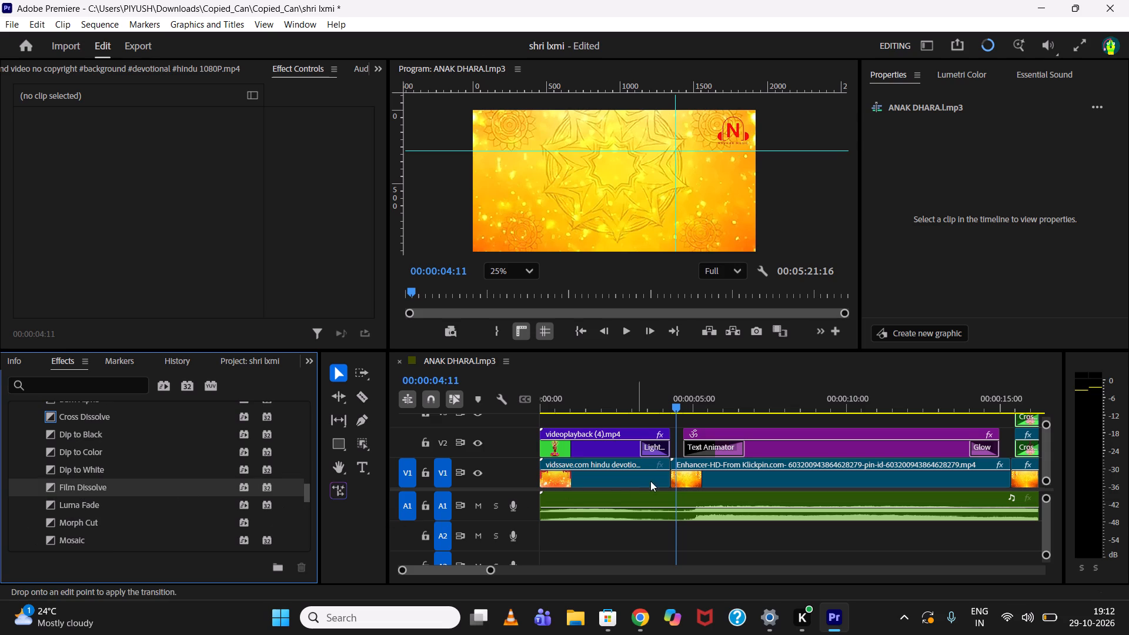
drag(650, 481, 670, 476)
Select the Film Dissolve on V1 and scrub across the cut to preview the blend between the two backgrounds.
click(681, 476)
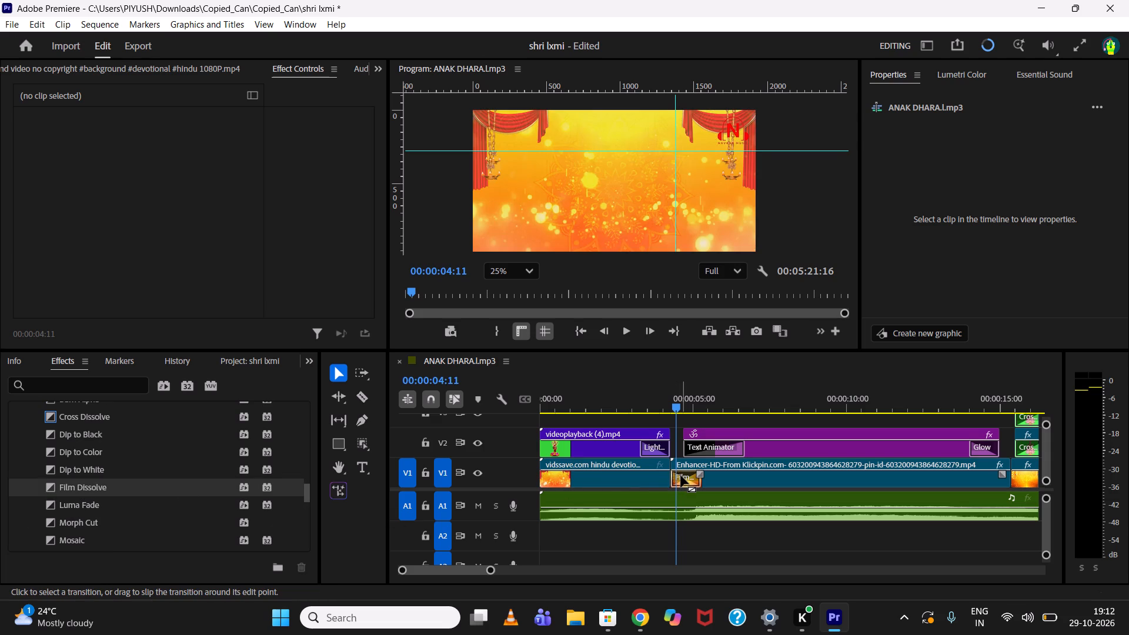
drag(666, 397, 682, 397)
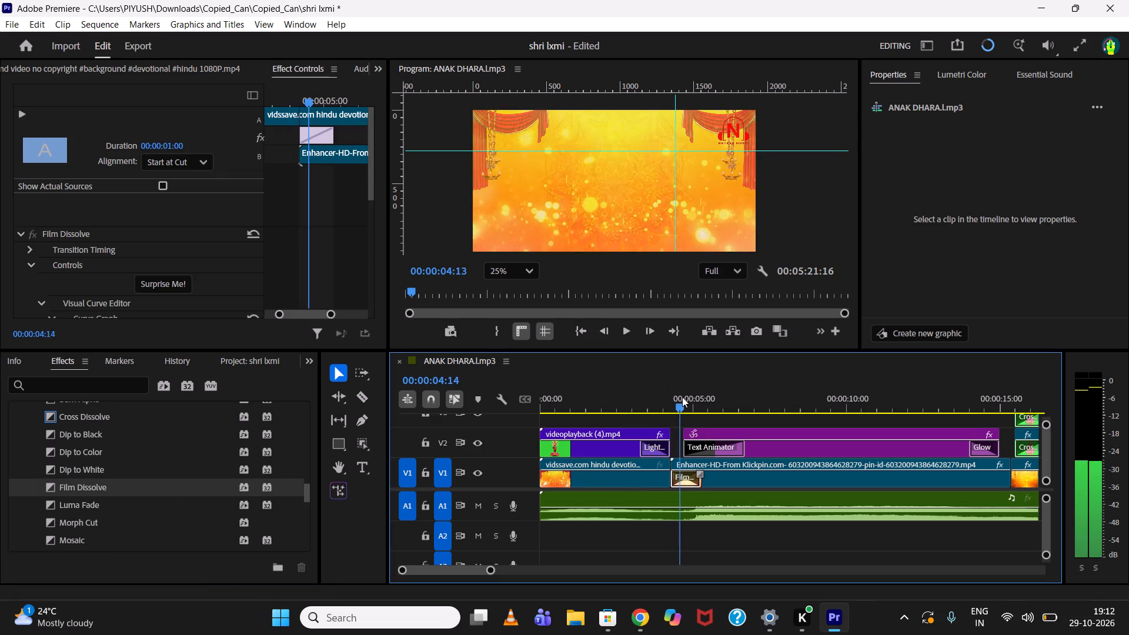
drag(682, 397, 710, 396)
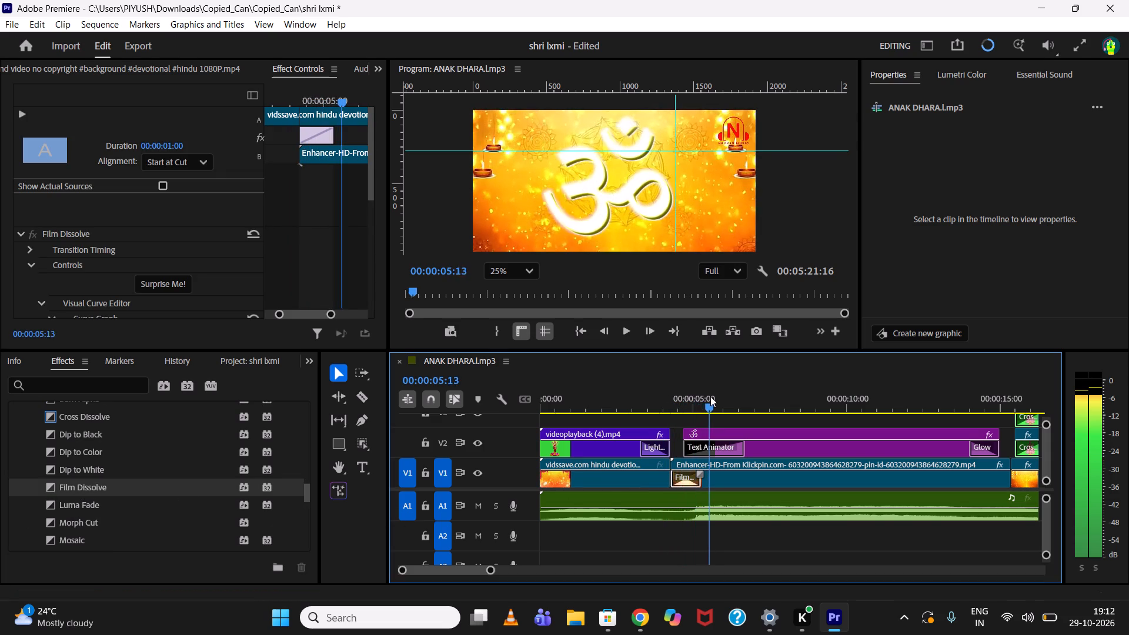
drag(710, 396, 652, 393)
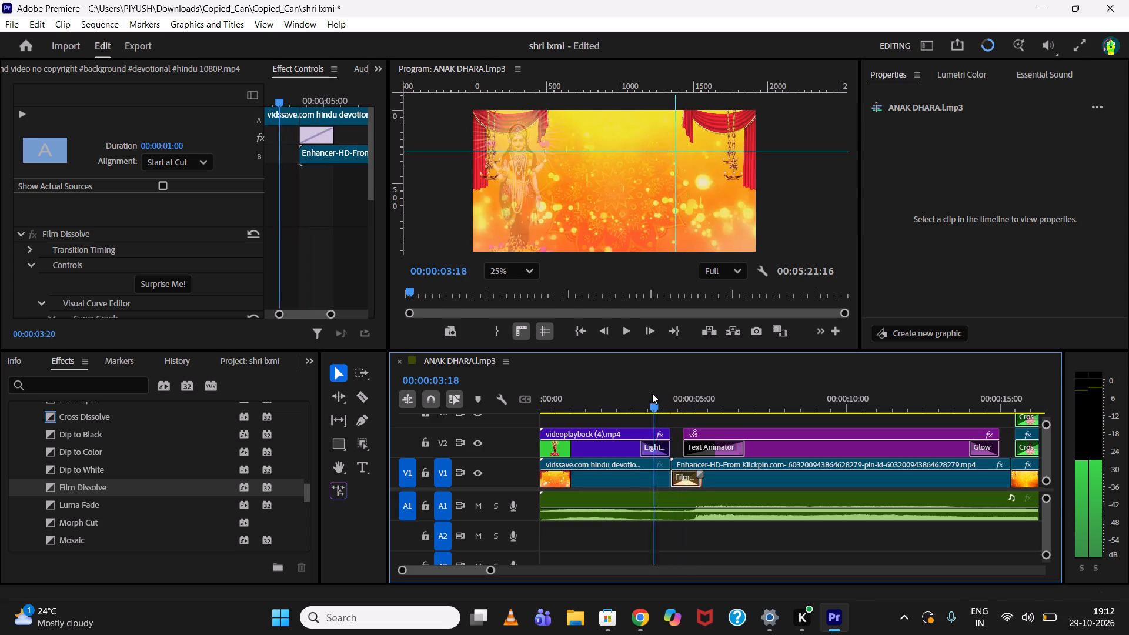
drag(652, 393, 683, 389)
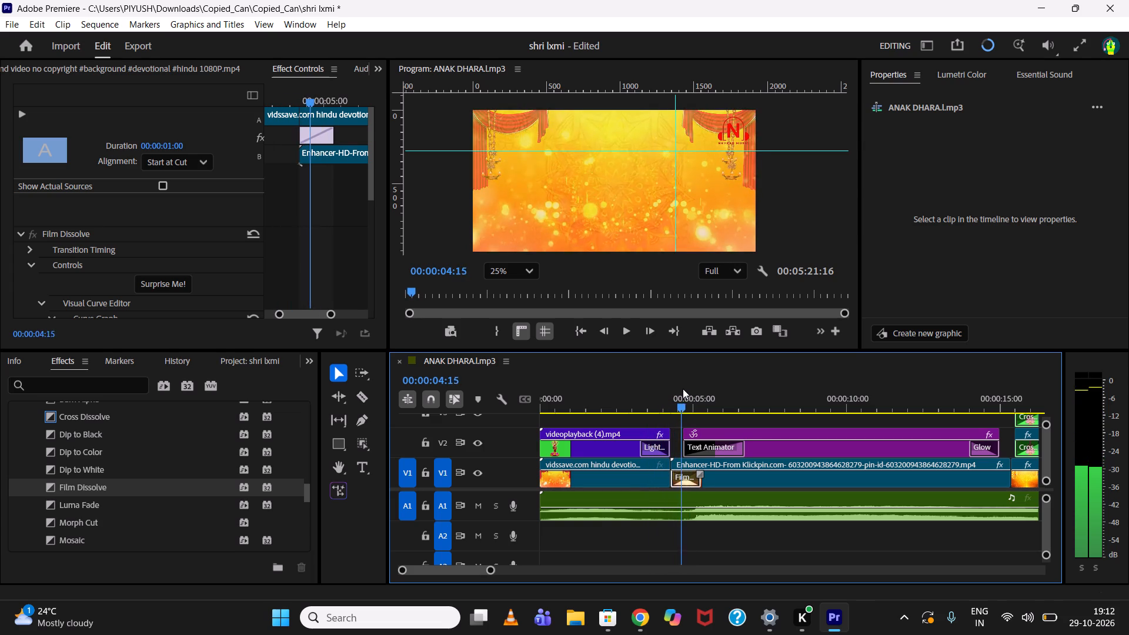
Scrub back and forth across the Film Dissolve on V1 and through the intro title to review the blend.
drag(683, 389, 697, 389)
drag(1042, 454, 1043, 455)
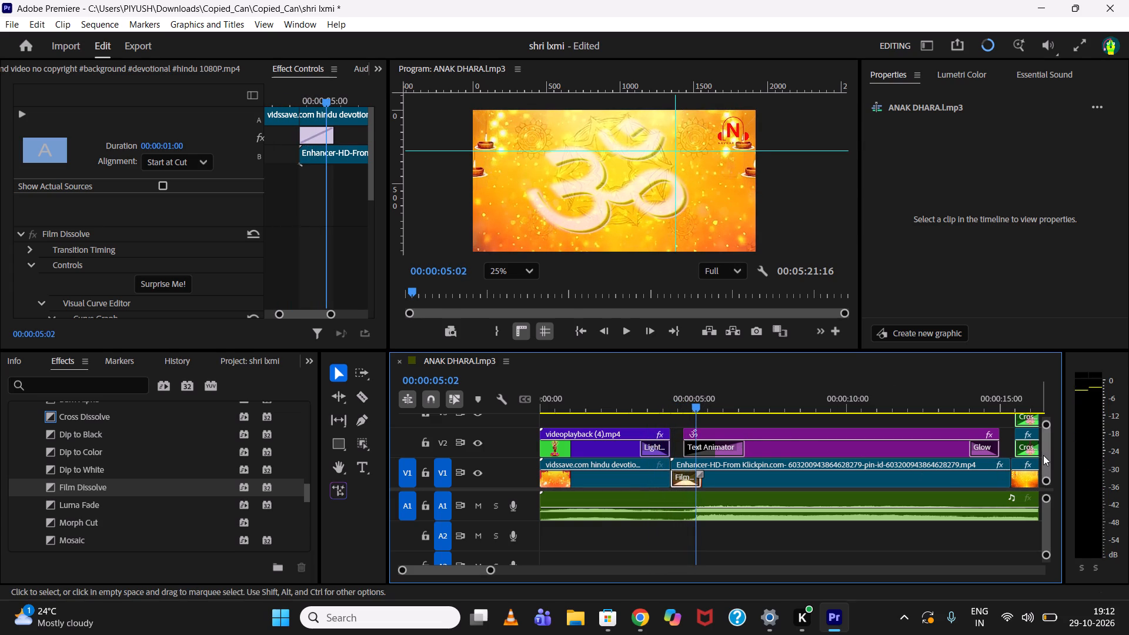
drag(1043, 455, 1051, 474)
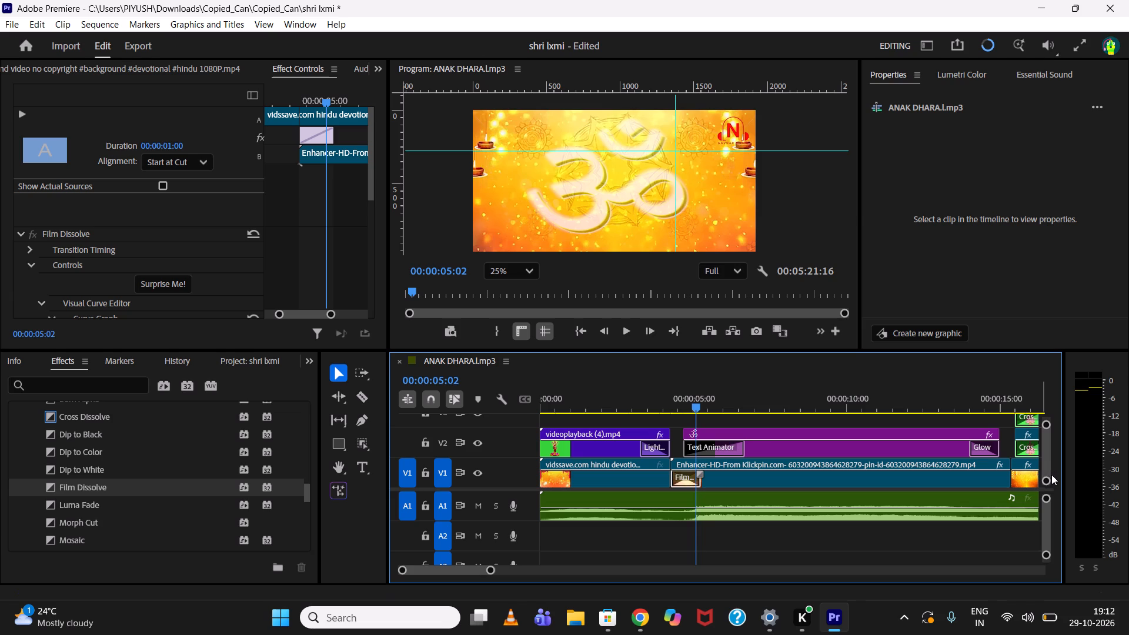
drag(1051, 474, 1051, 469)
drag(697, 407, 681, 409)
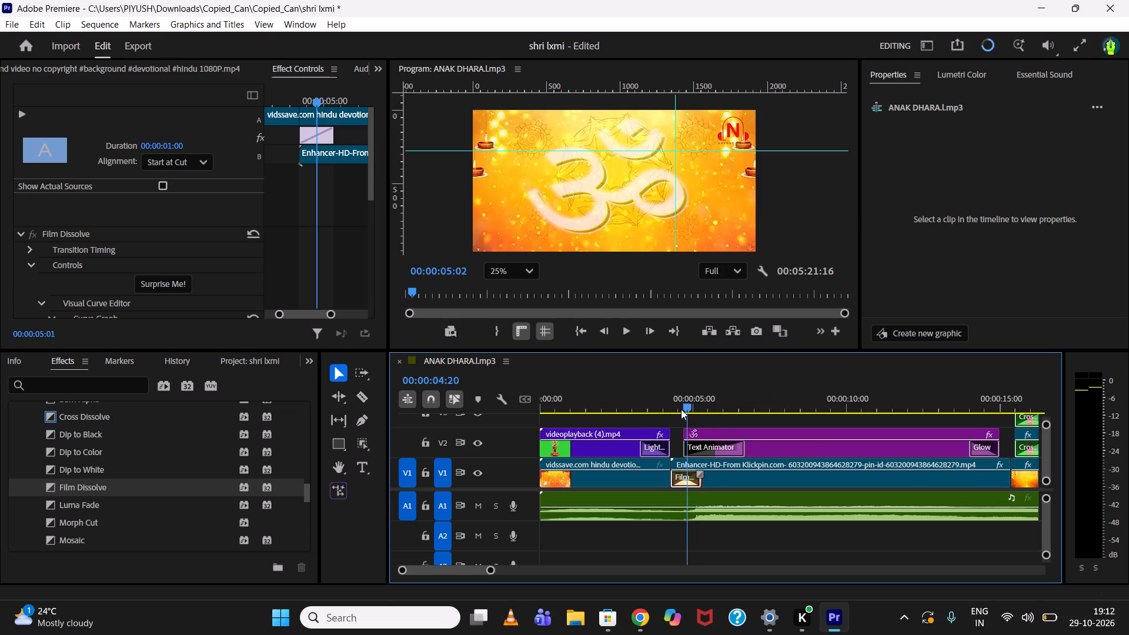
drag(681, 409, 715, 405)
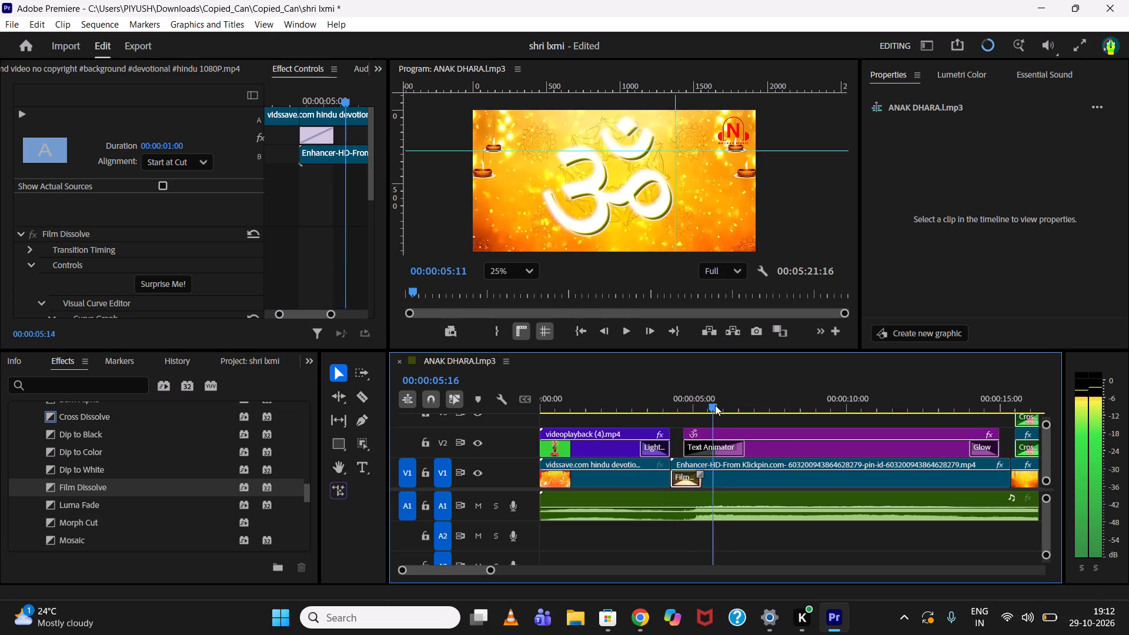
drag(715, 405, 579, 419)
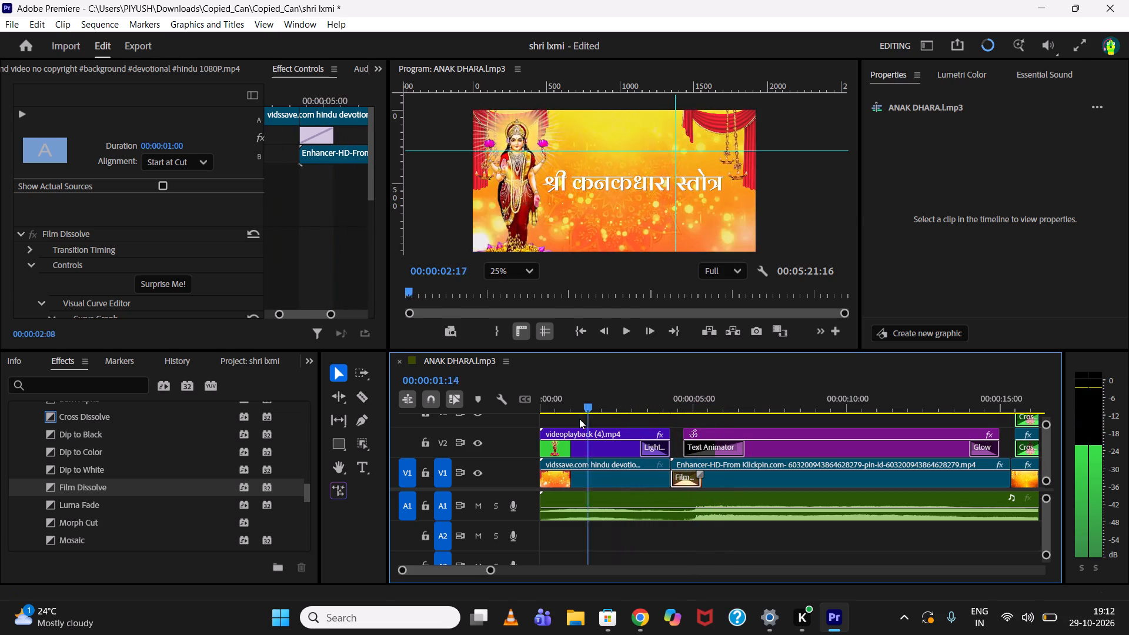
drag(579, 419, 586, 419)
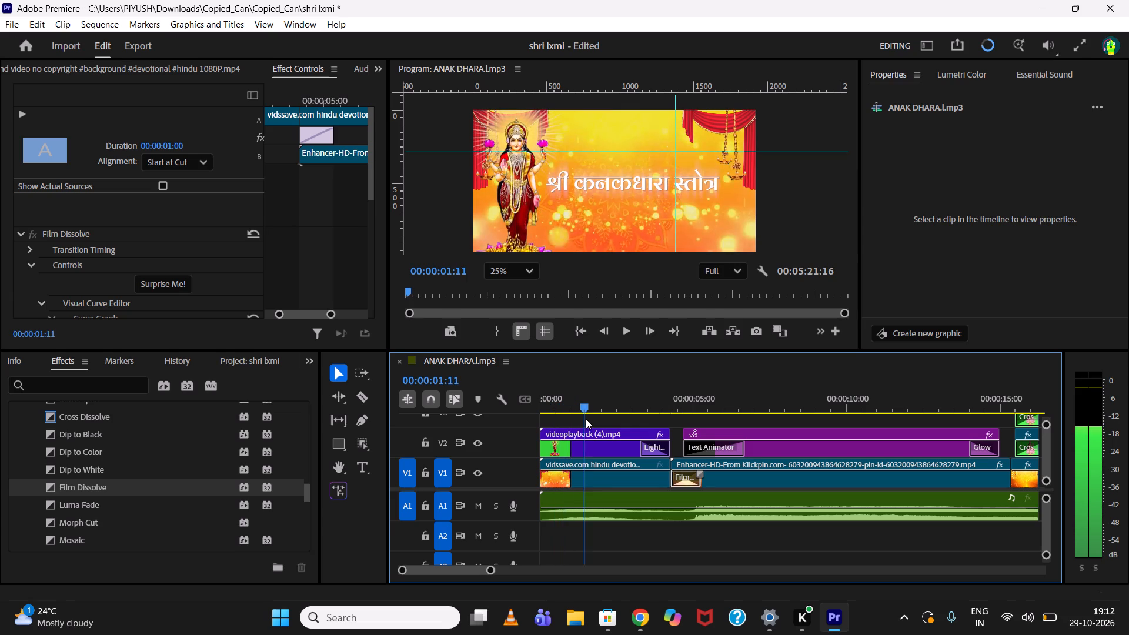
drag(586, 419, 598, 418)
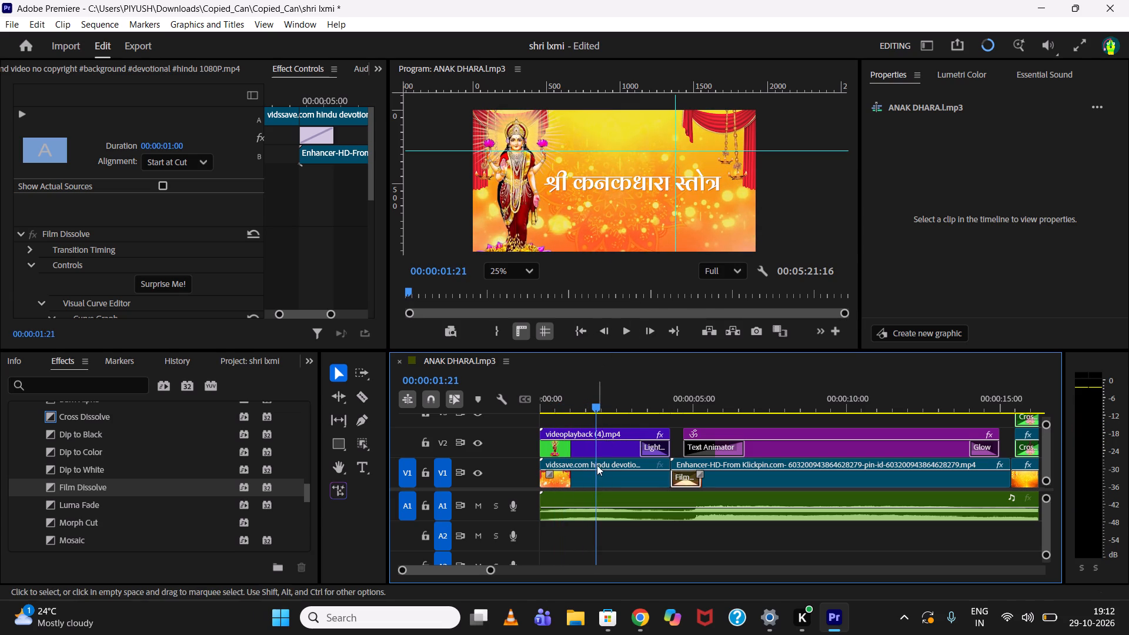
Raise the Kanakdhara Stotra title clip on V6 by setting its vertical position to 486.
drag(1044, 452, 1048, 447)
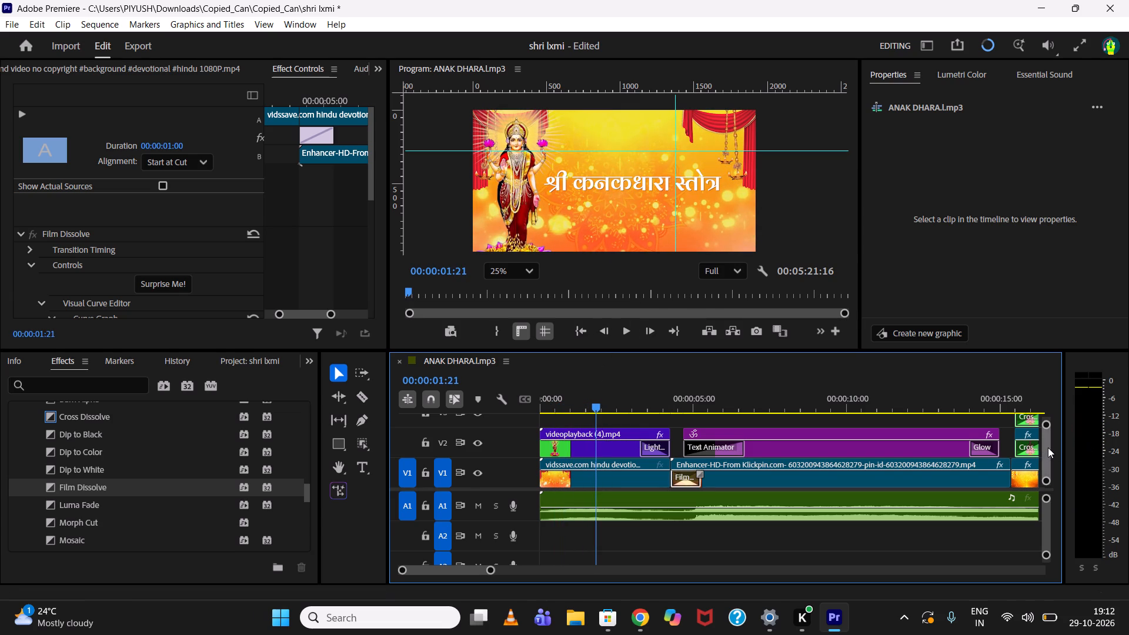
drag(1048, 447, 1051, 442)
click(612, 451)
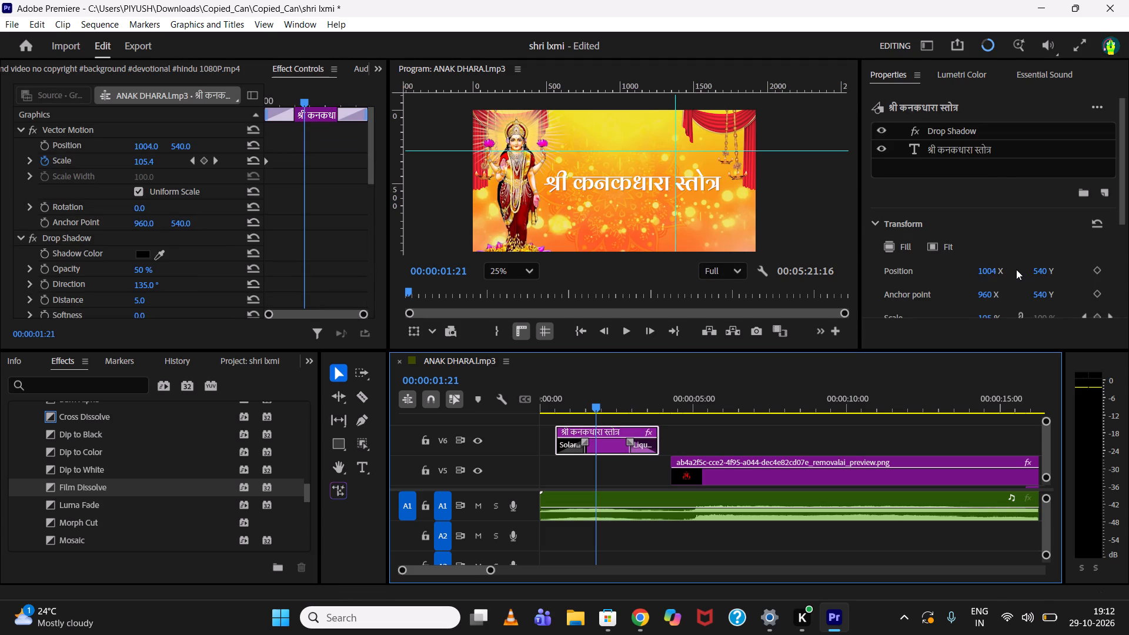
click(993, 273)
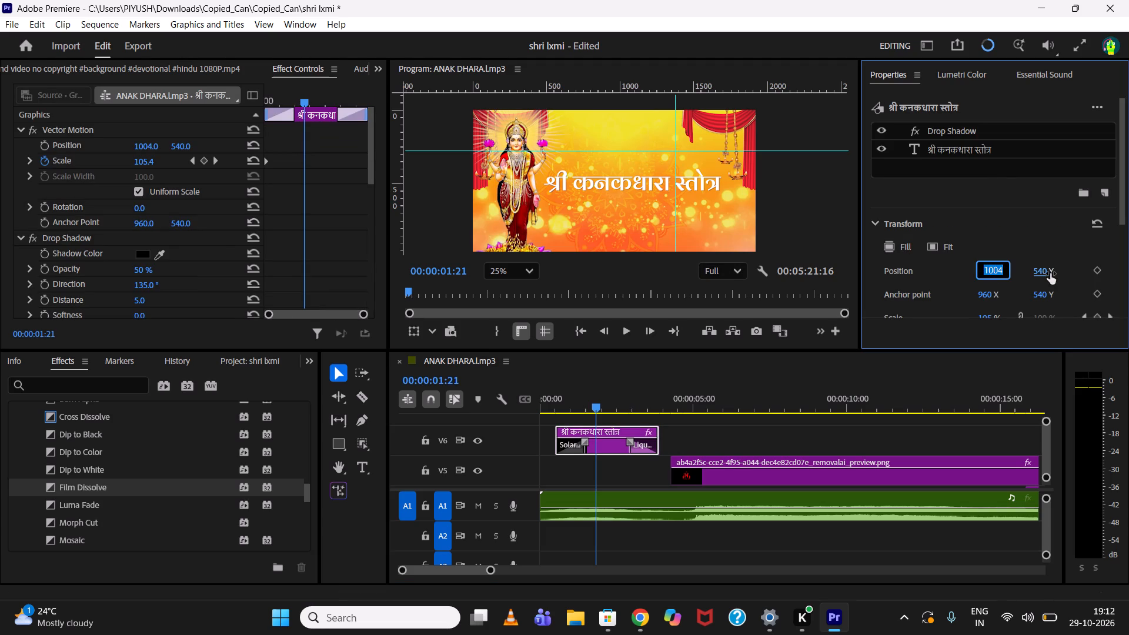
drag(1050, 273, 1013, 273)
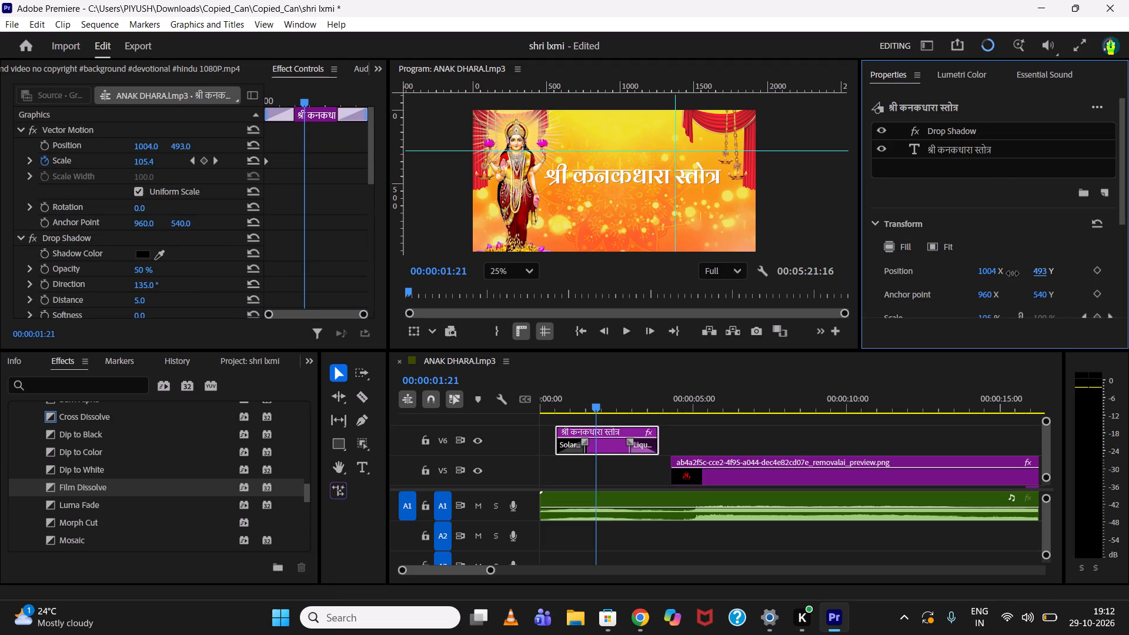
drag(1013, 273, 1008, 275)
click(643, 347)
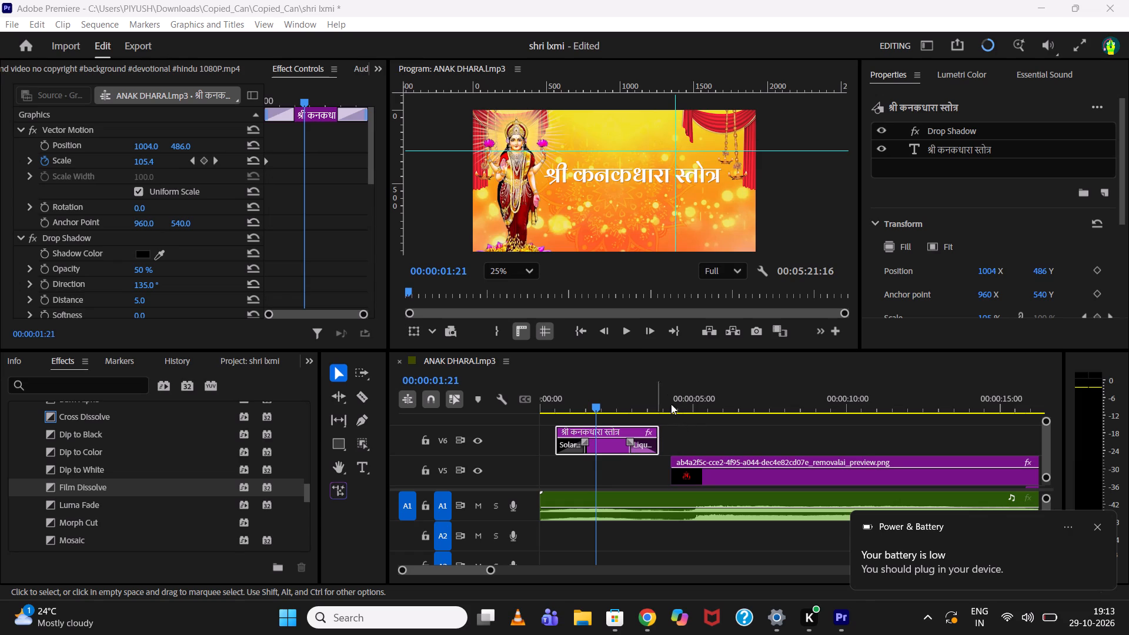
Scrub from the repositioned title through the cut into the Om scene, and look further along the sequence.
drag(611, 400, 579, 401)
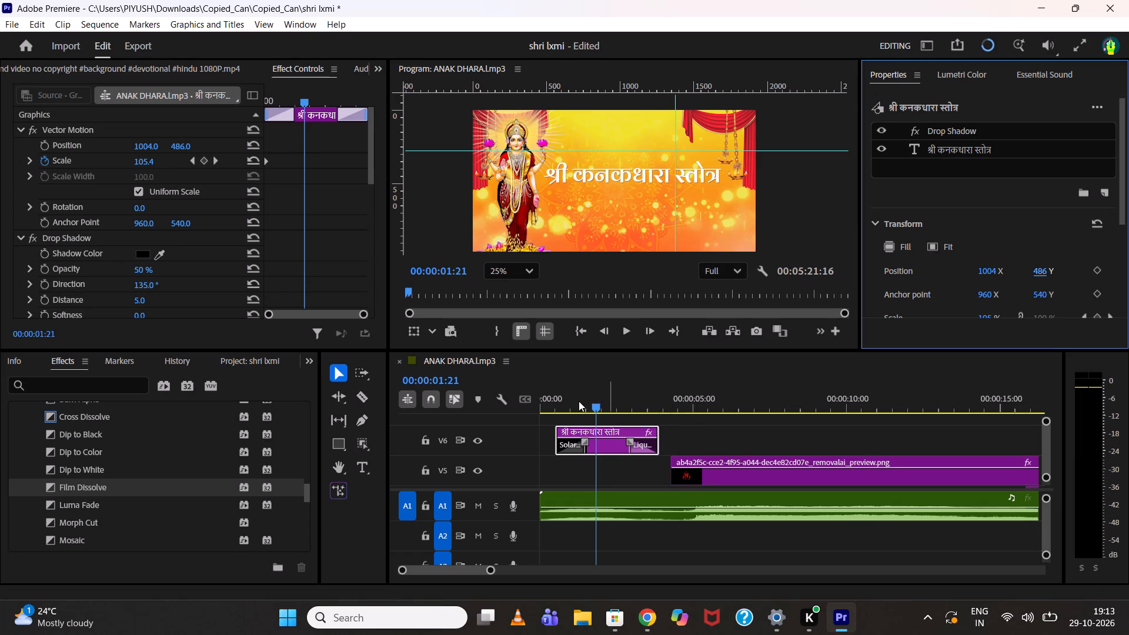
drag(579, 401, 577, 401)
drag(577, 401, 601, 399)
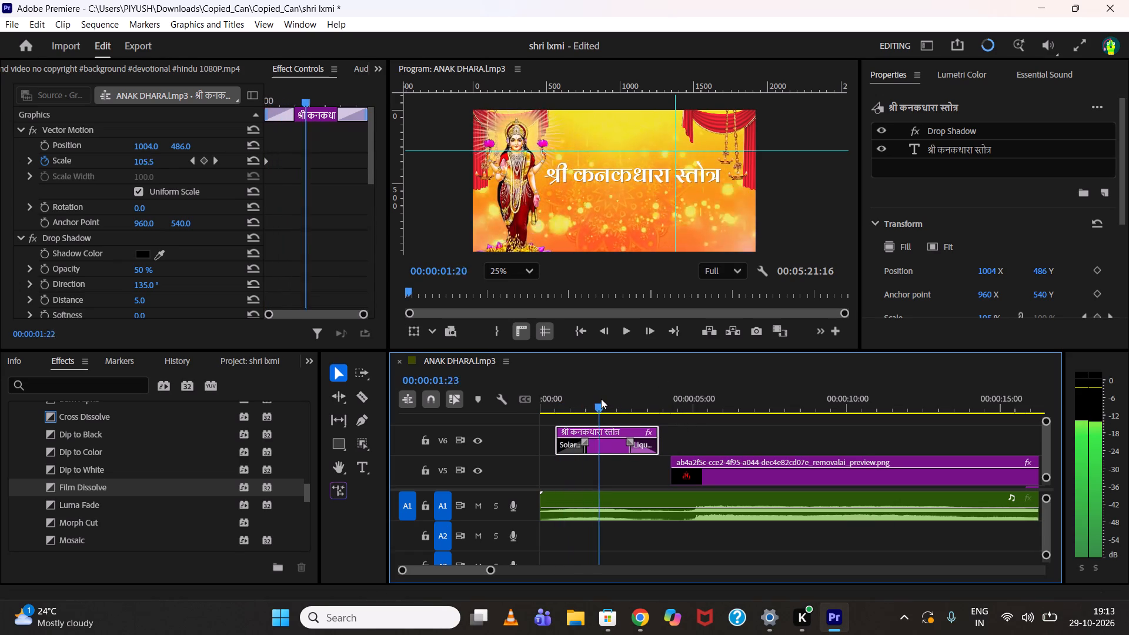
drag(601, 399, 645, 399)
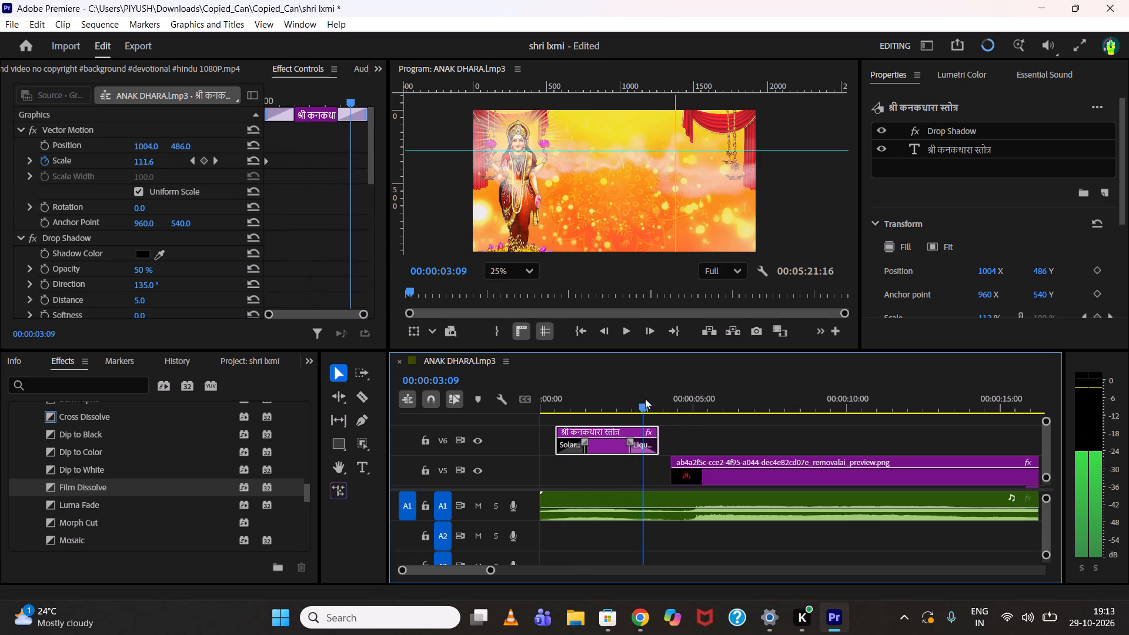
drag(645, 399, 666, 397)
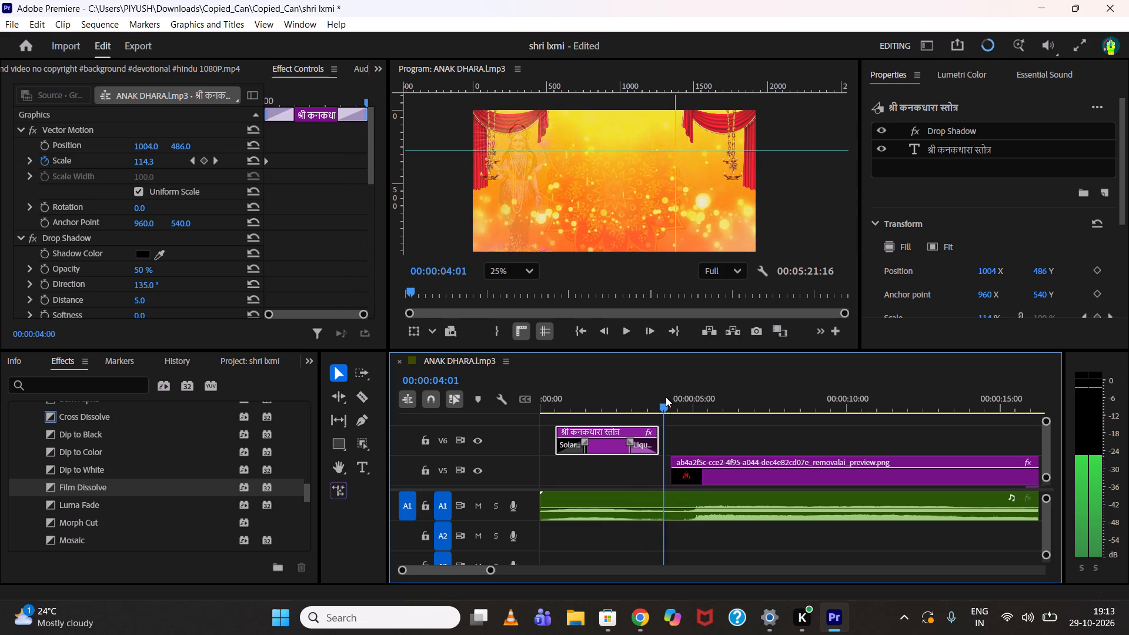
drag(666, 397, 714, 403)
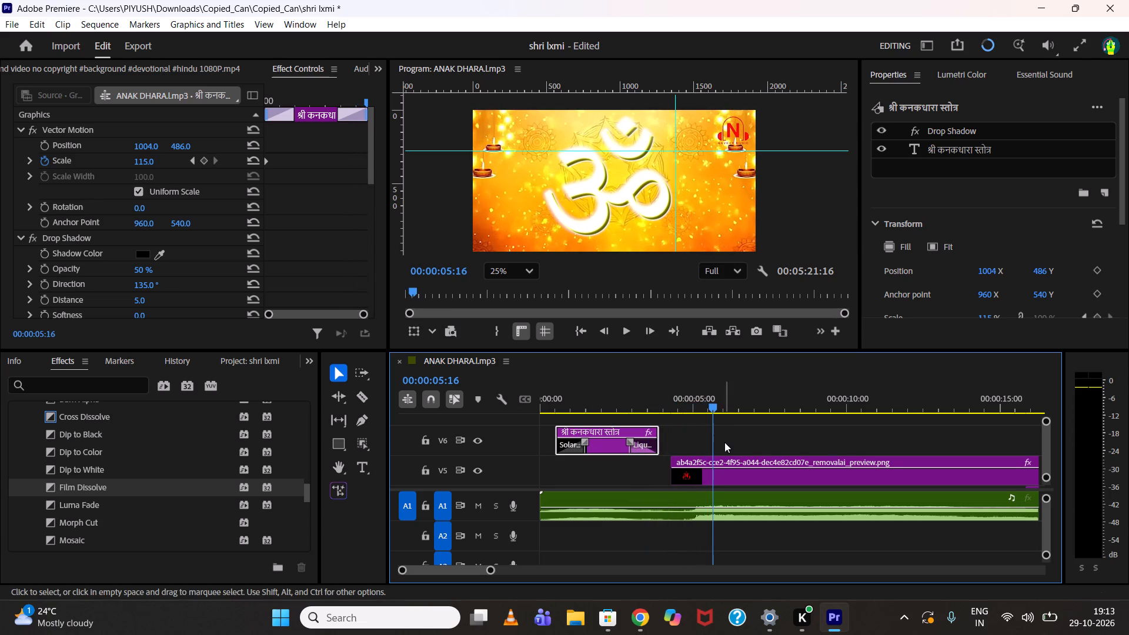
scroll(724, 442, down, 5)
scroll(722, 436, down, 20)
scroll(722, 436, down, 14)
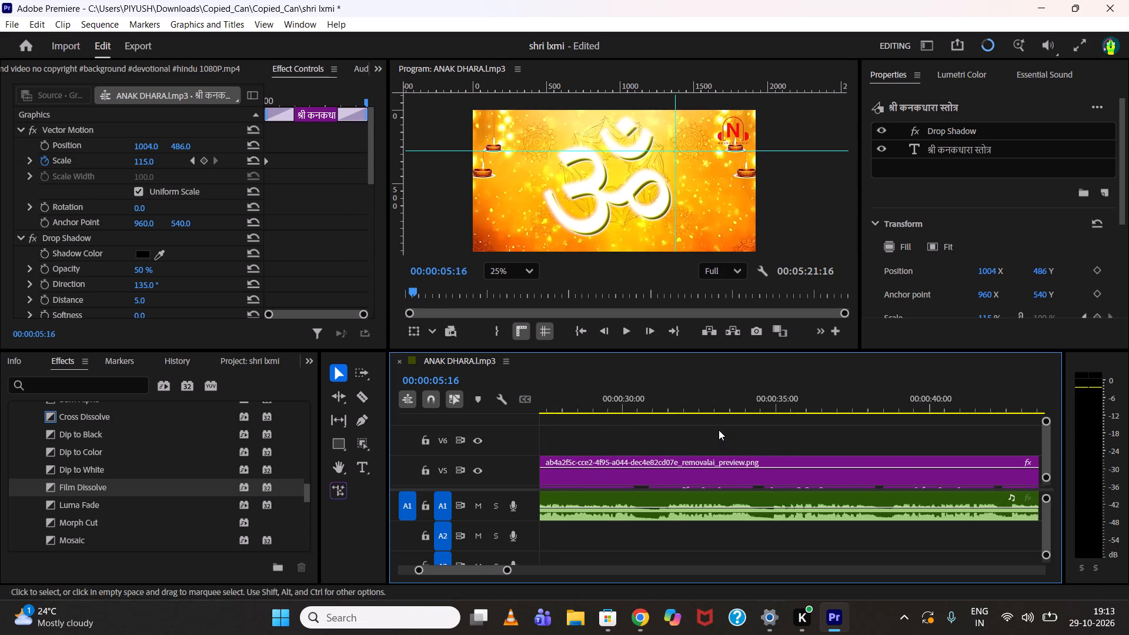
scroll(719, 430, down, 17)
scroll(717, 429, down, 6)
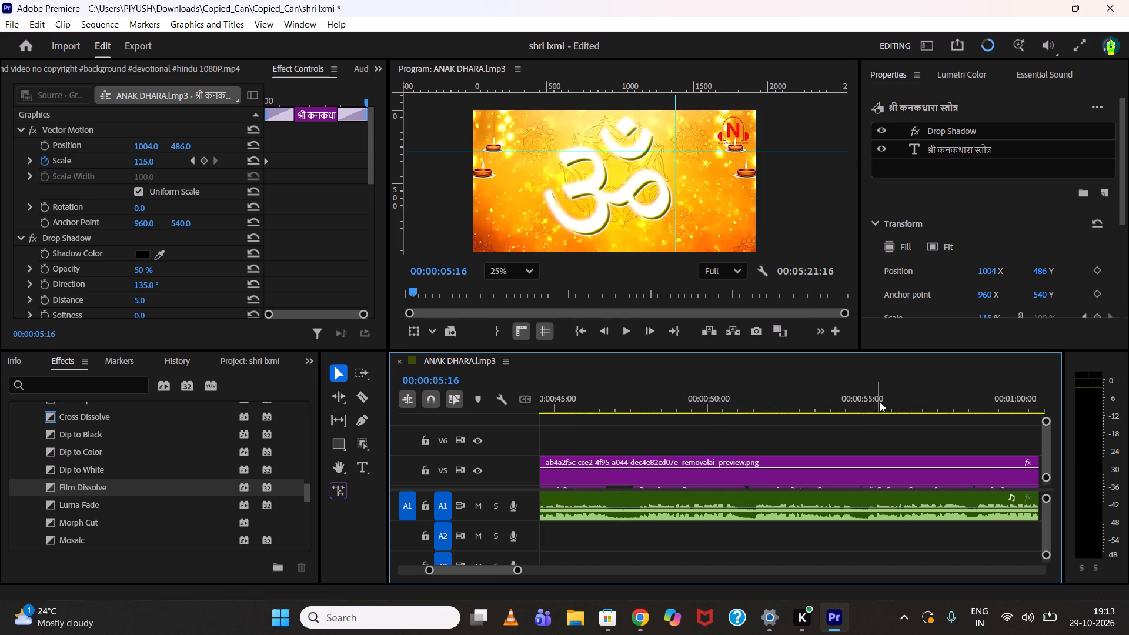
Open the export settings for the sequence and scrub the export preview through the intro's title and background transition.
click(127, 52)
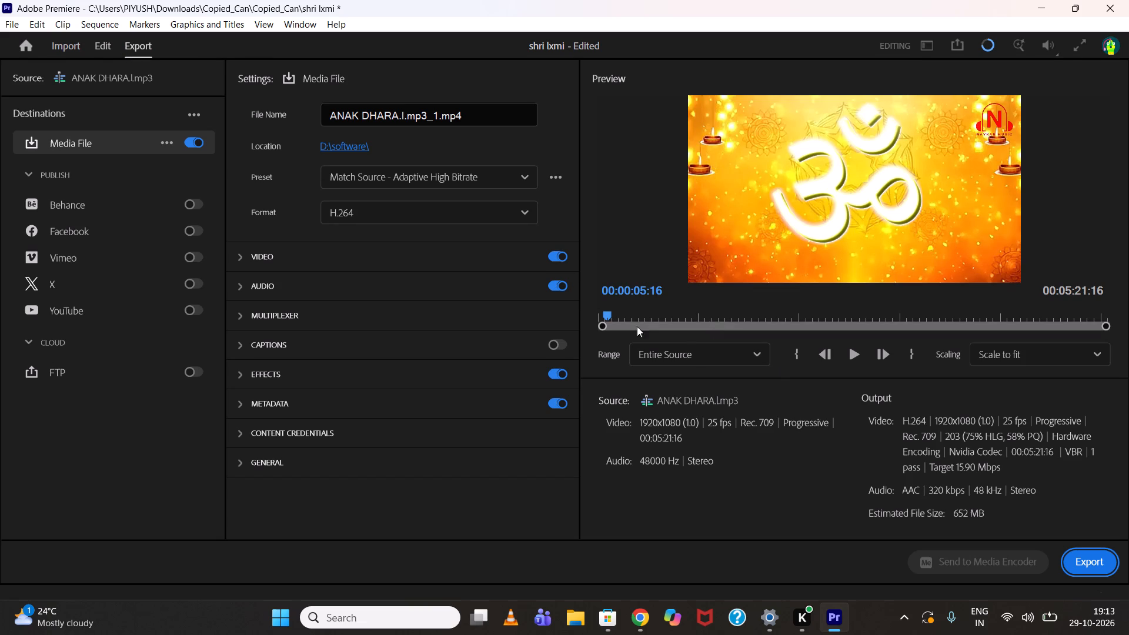
drag(609, 312, 608, 309)
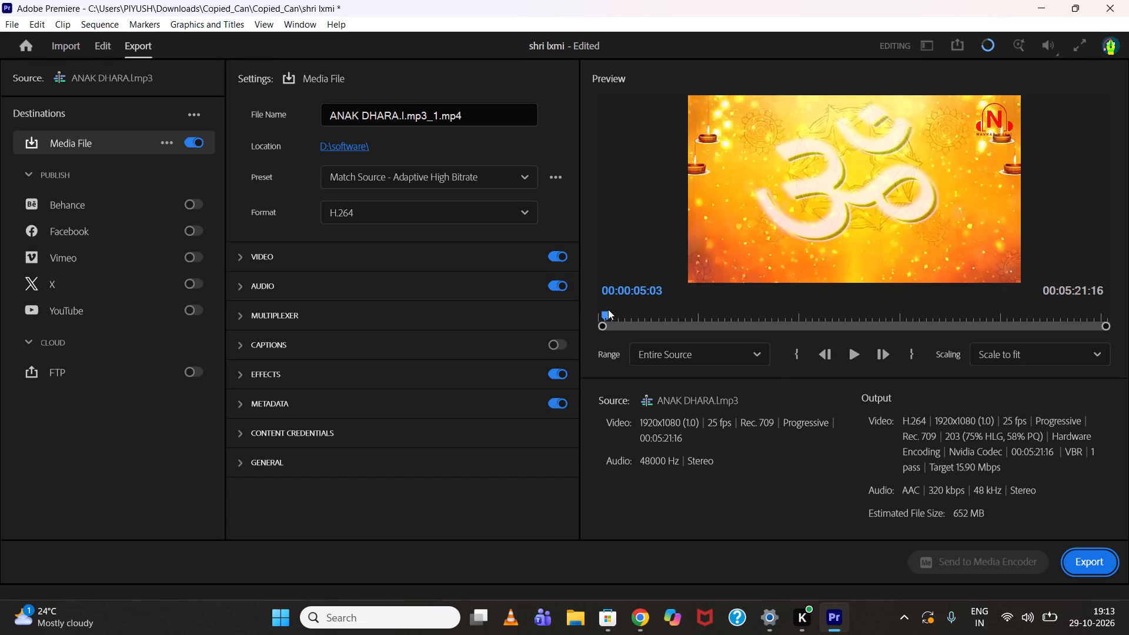
drag(608, 309, 609, 305)
drag(609, 305, 607, 305)
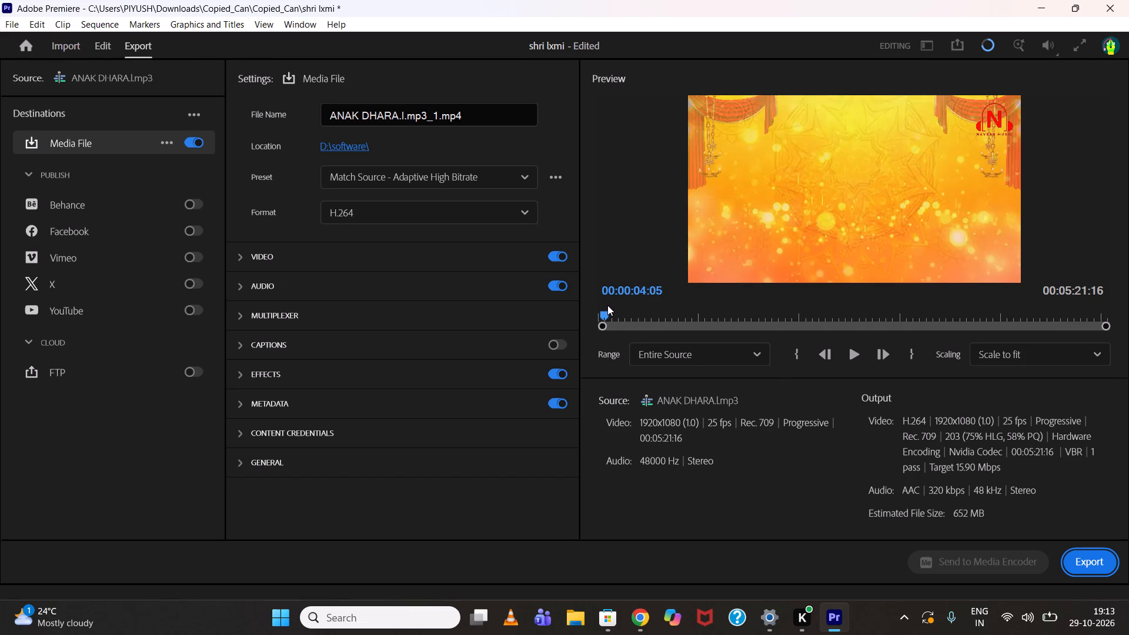
drag(607, 305, 604, 305)
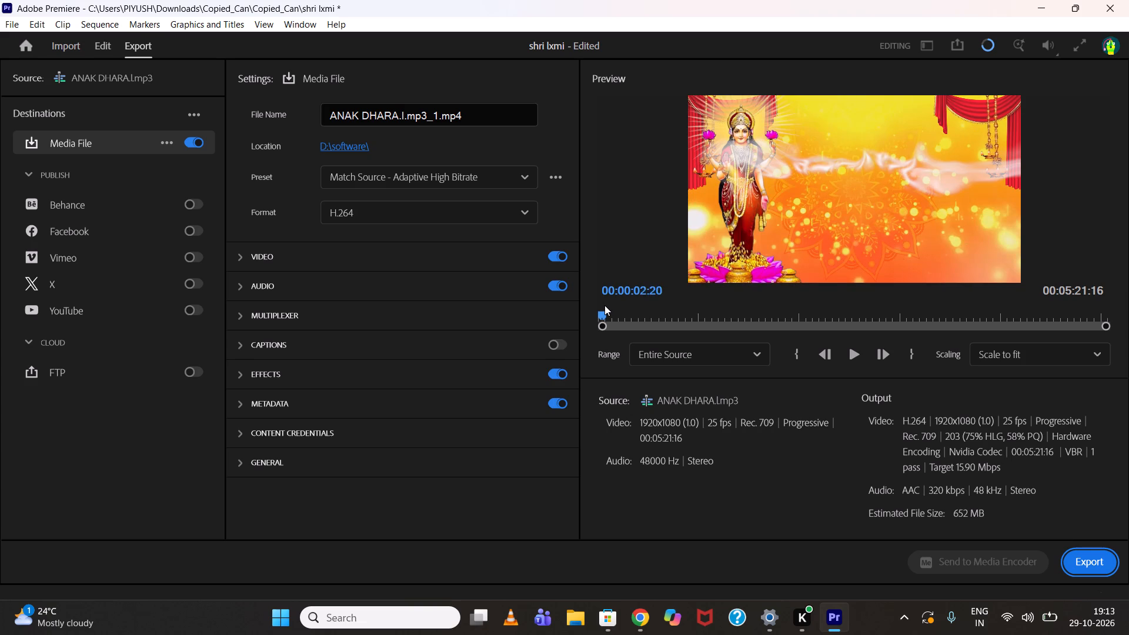
drag(604, 305, 597, 305)
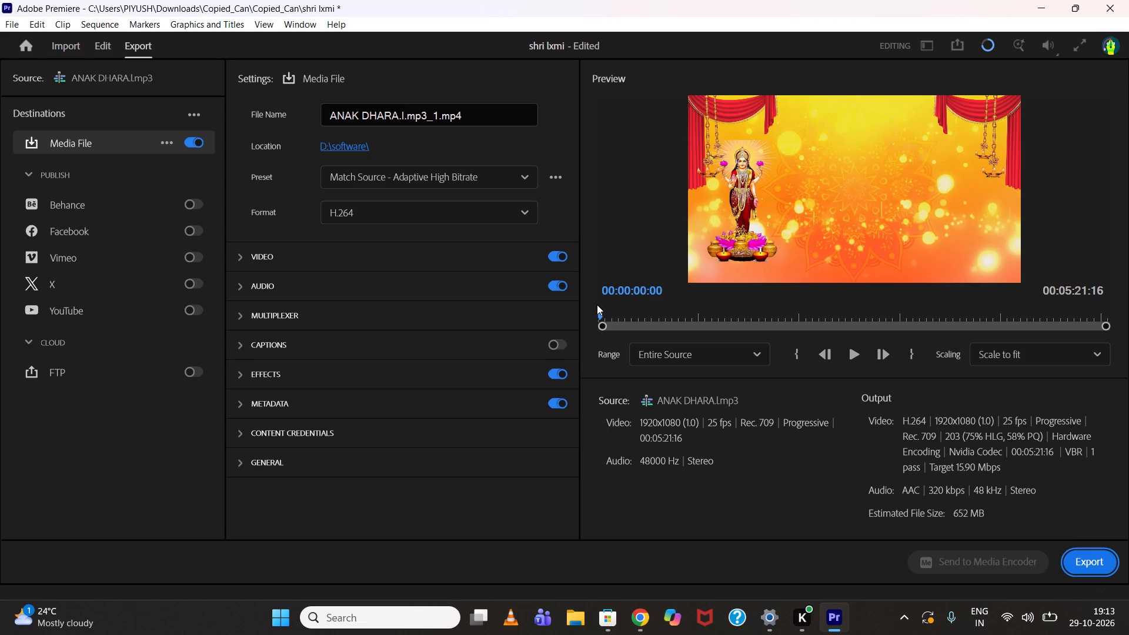
drag(597, 305, 604, 305)
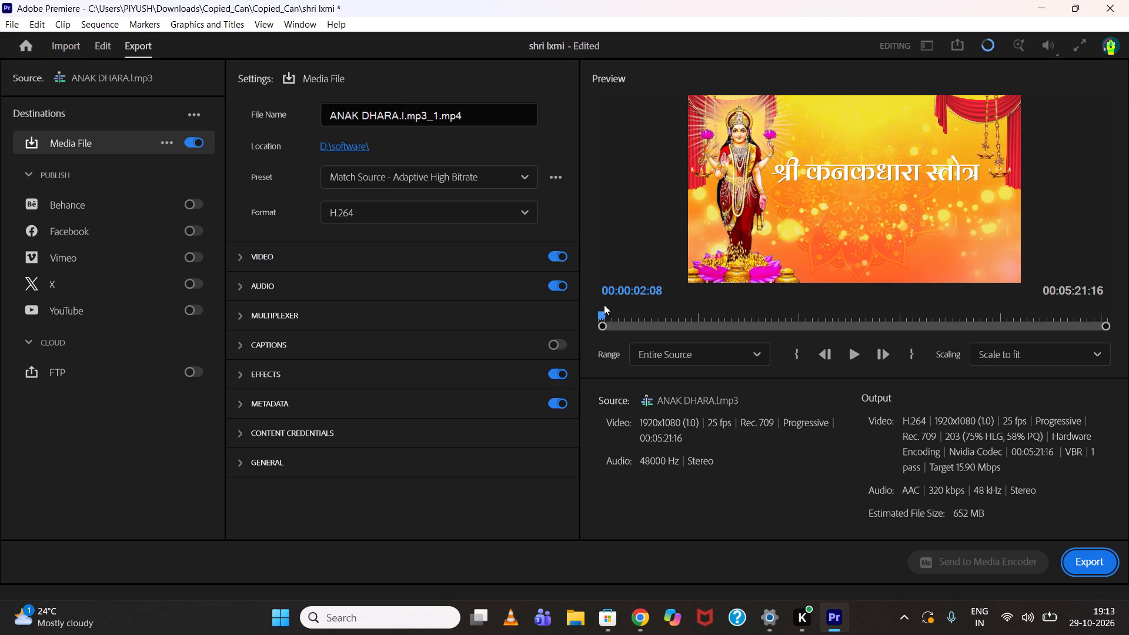
drag(604, 305, 604, 305)
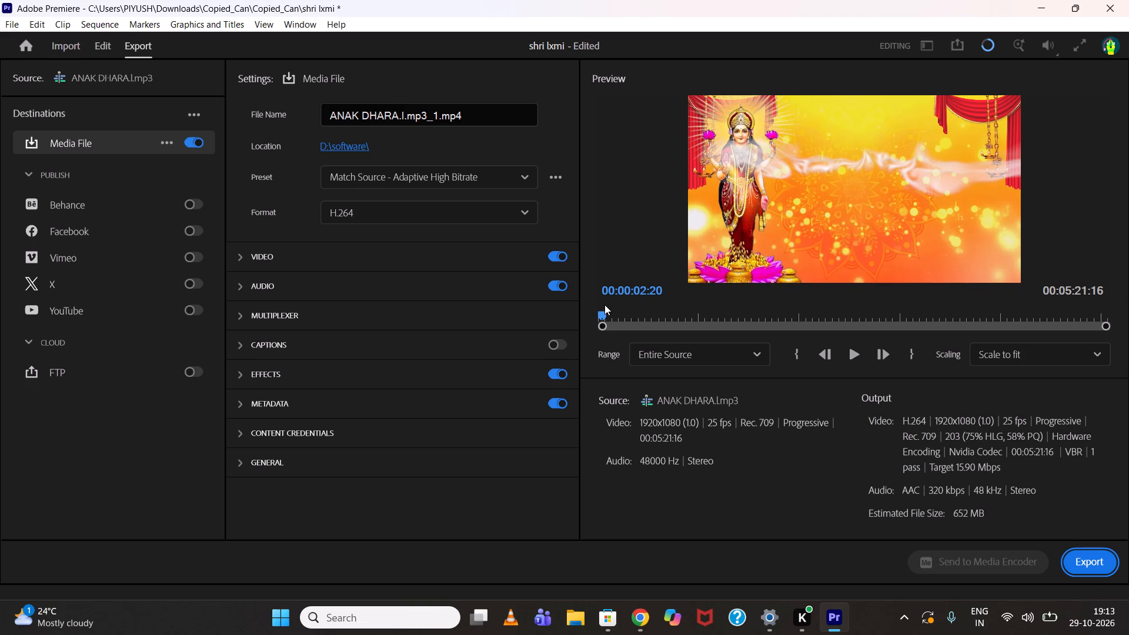
drag(604, 305, 608, 304)
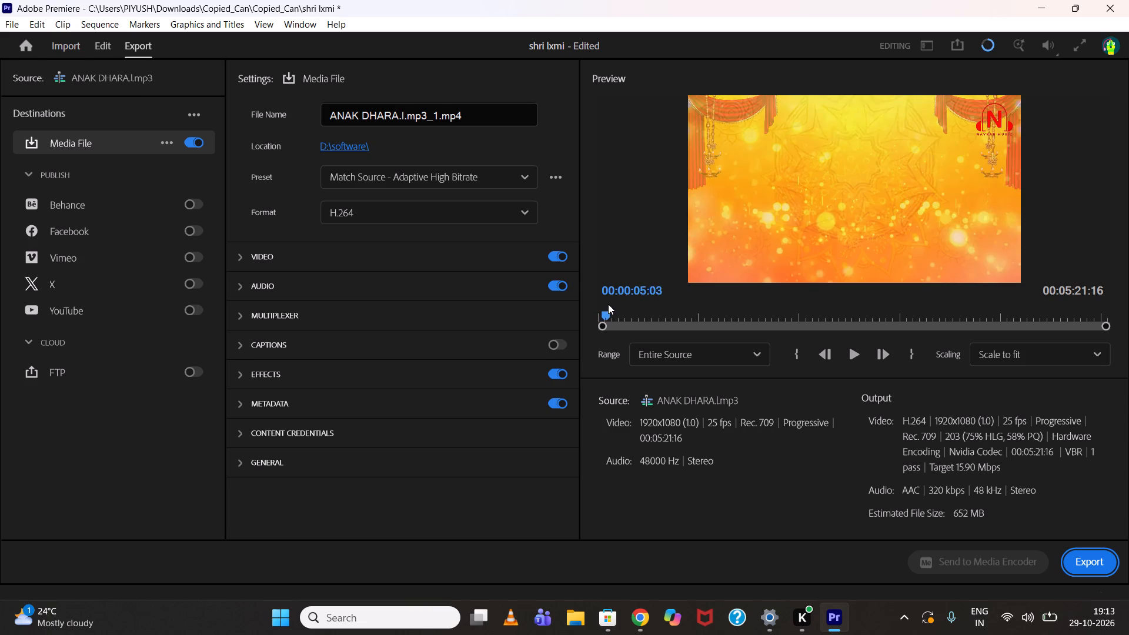
drag(608, 304, 578, 304)
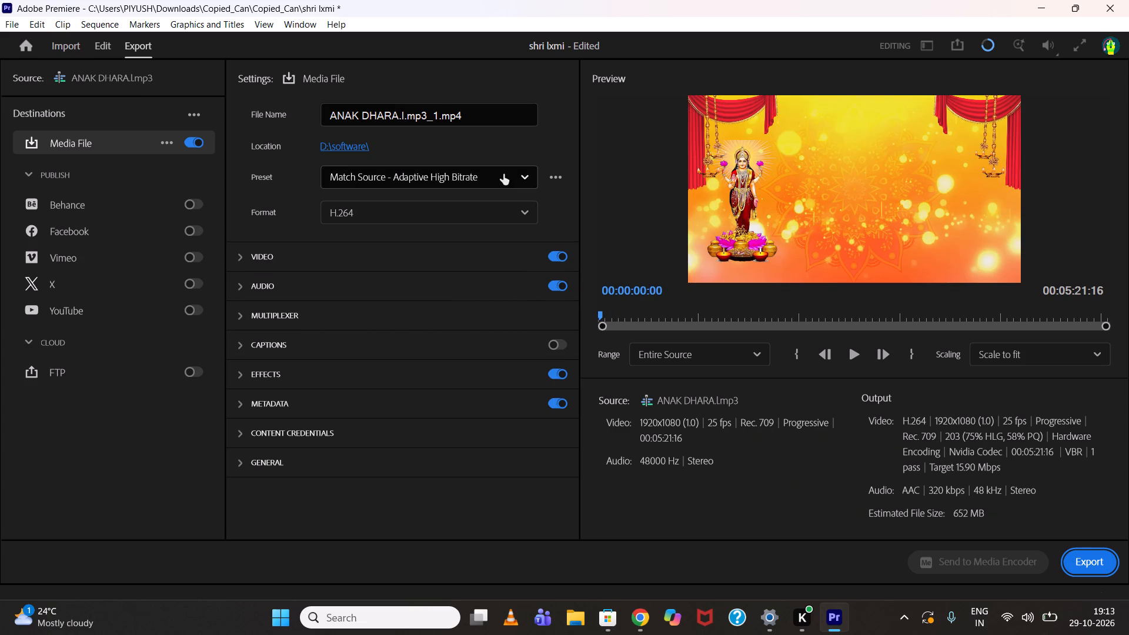
Export the entire sequence as an H.264 media file to D:\software\ with the Match Source - Adaptive High Bitrate preset.
click(1091, 559)
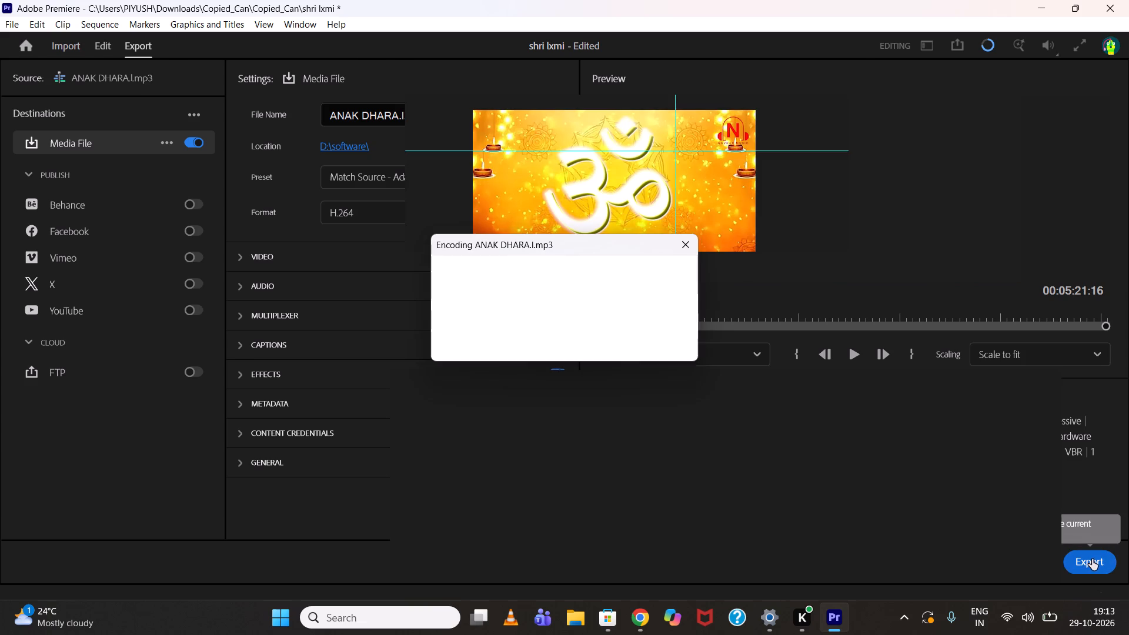